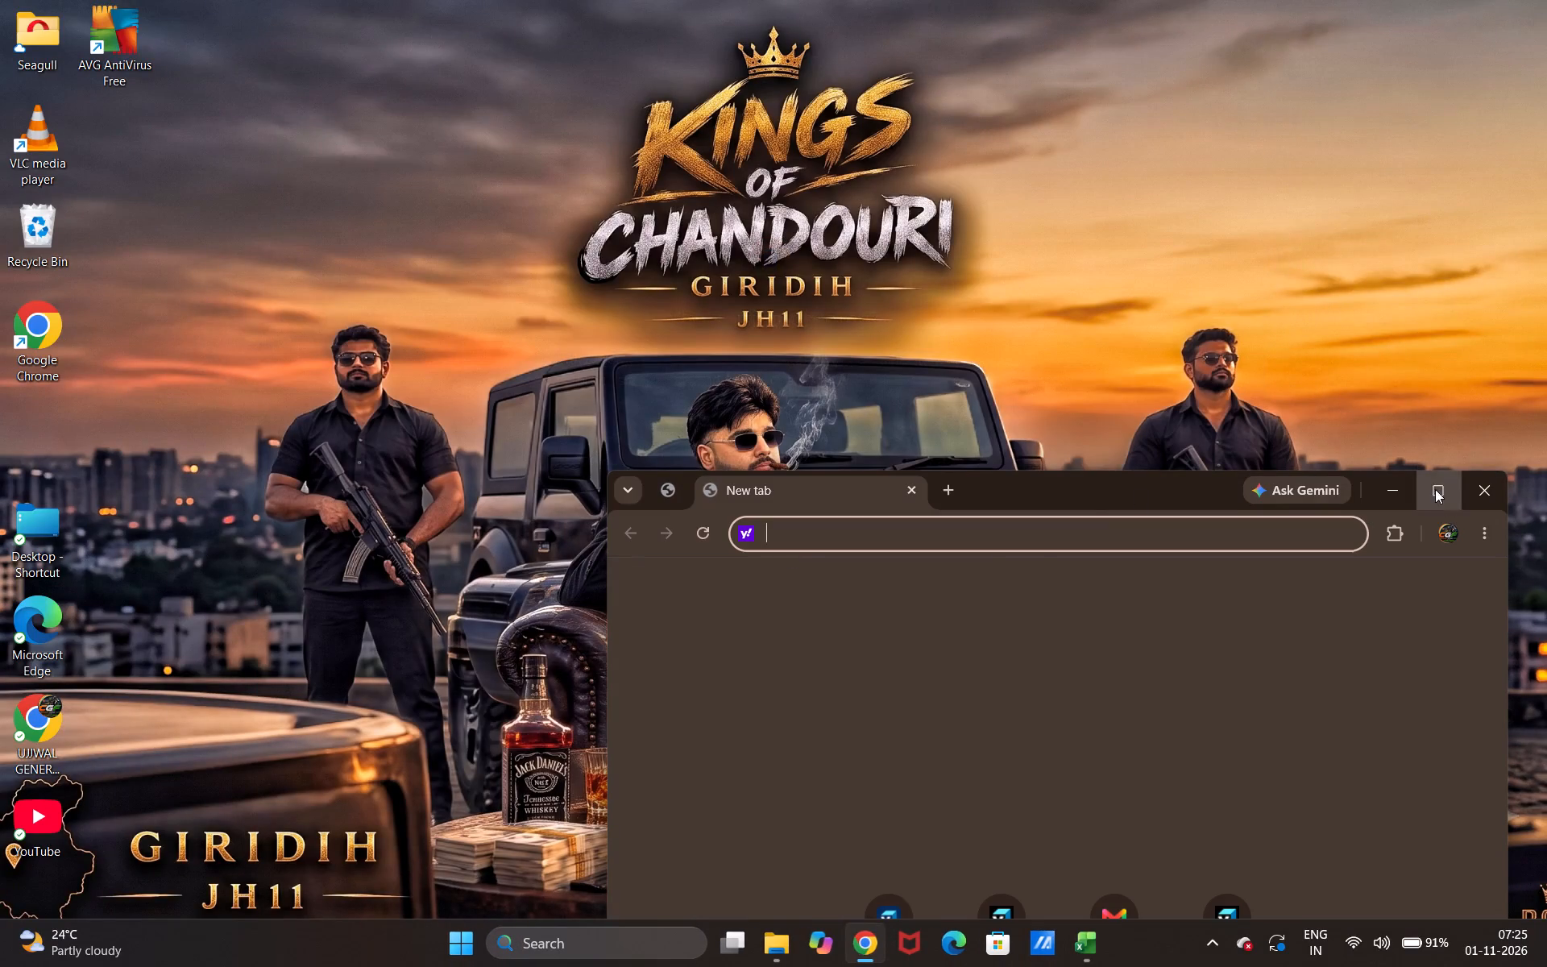
Open the Valmo operations console in the browser and go to the POD section's live DRS dashboard.
{"action": "left_click", "coordinate": [606, 425]}
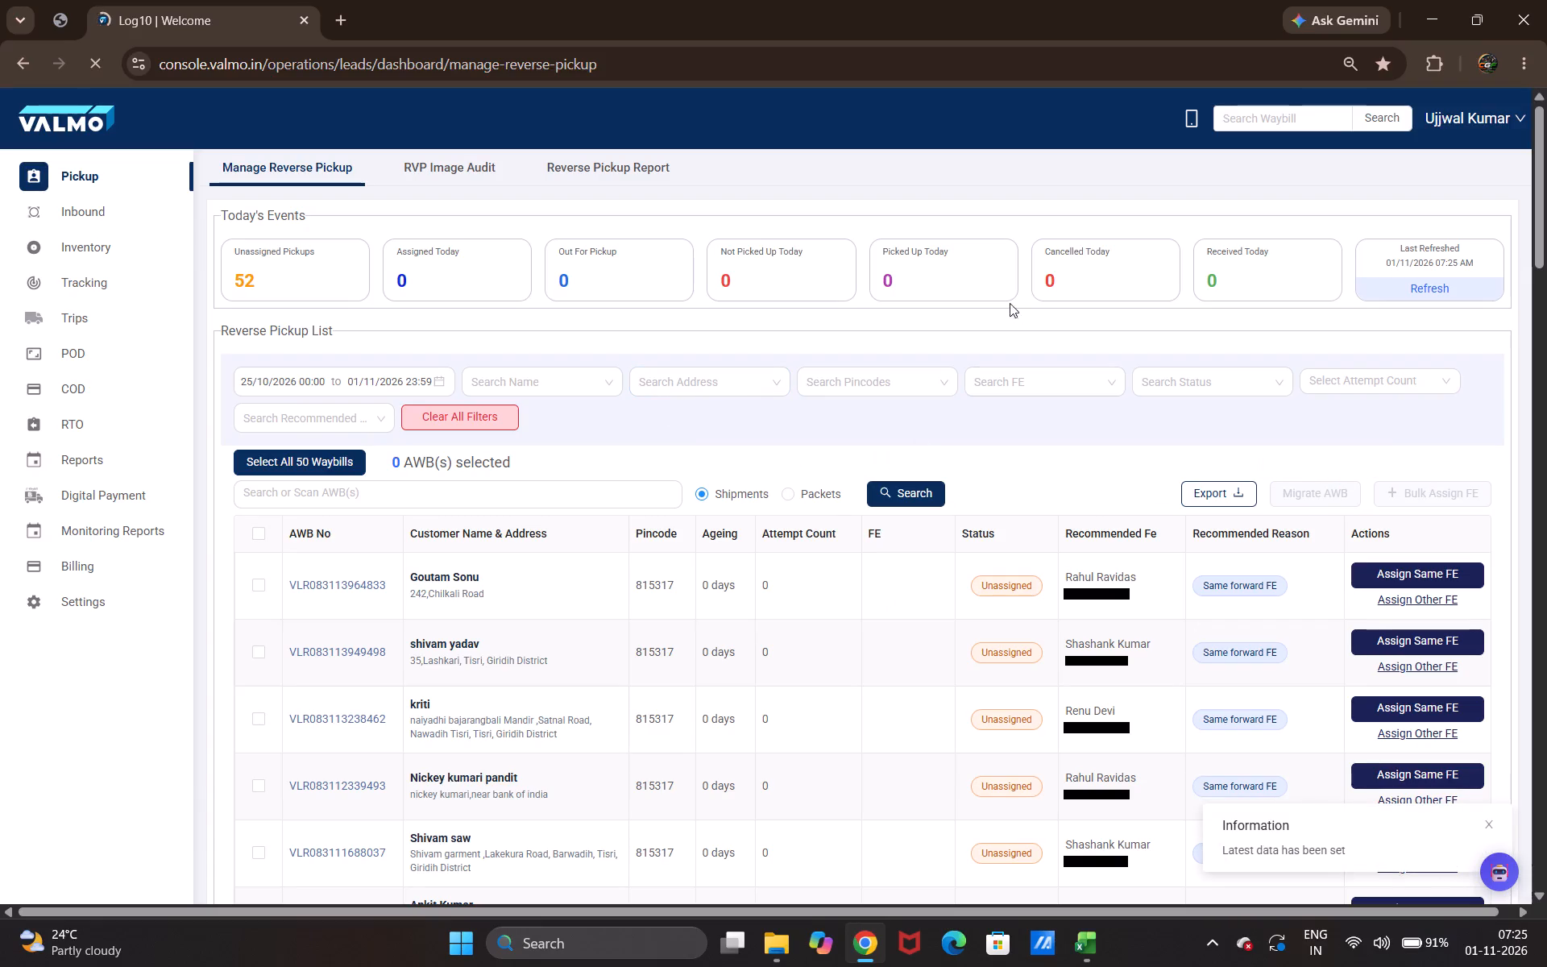
{"action": "scroll", "coordinate": [404, 319], "scroll_direction": "up", "scroll_amount": 4}
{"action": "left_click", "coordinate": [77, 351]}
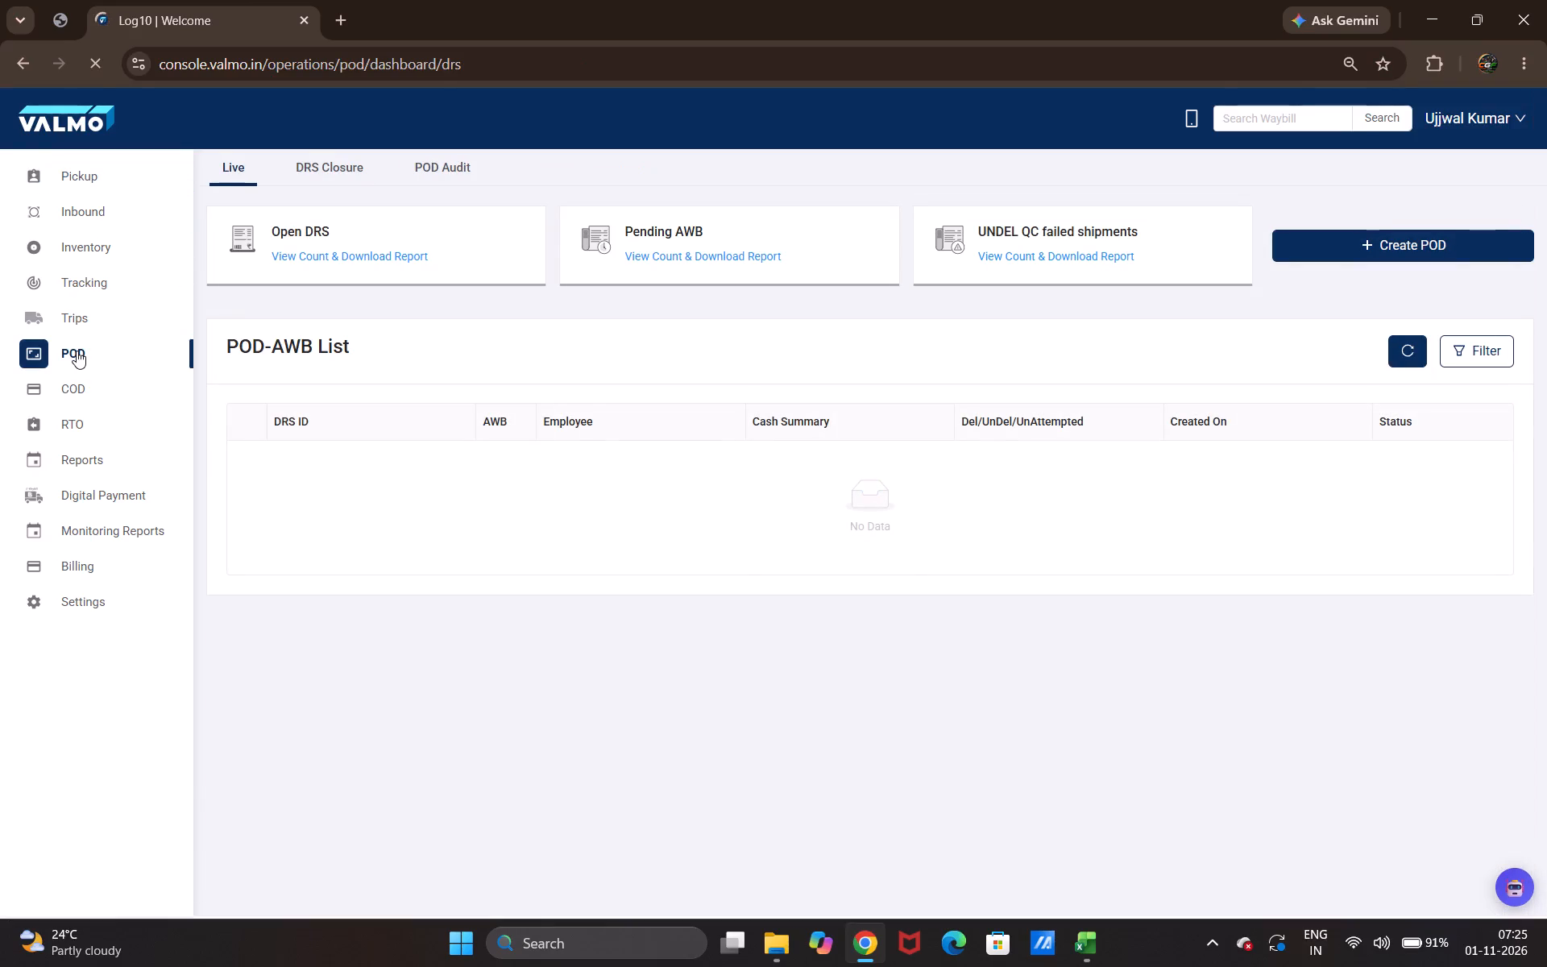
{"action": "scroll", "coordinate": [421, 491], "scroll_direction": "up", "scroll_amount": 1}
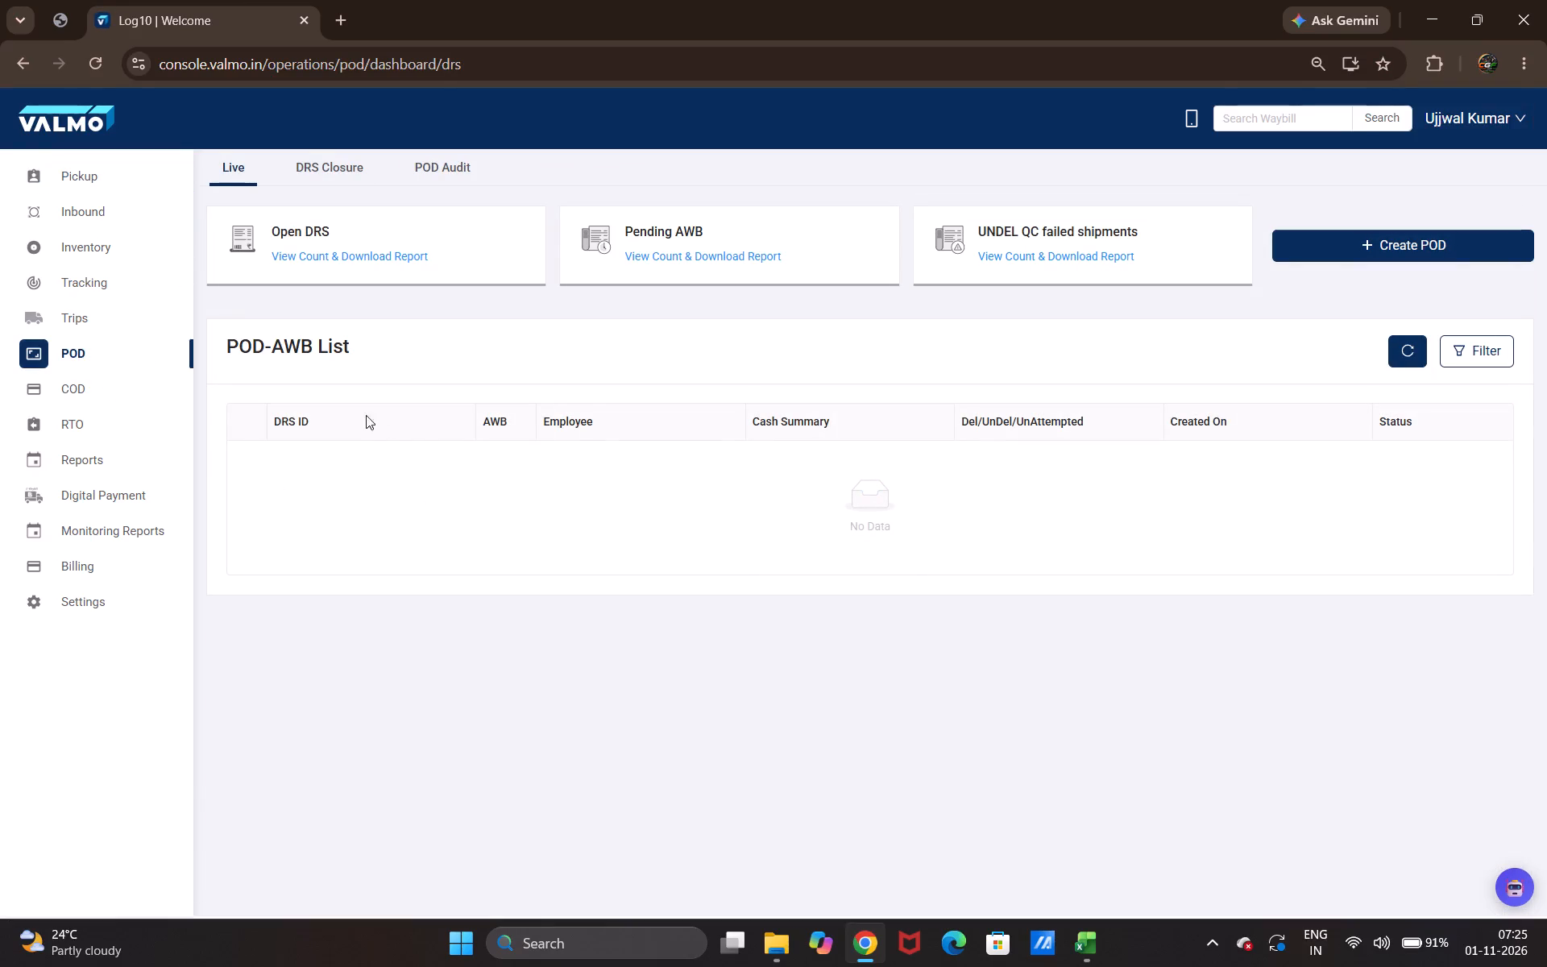
{"action": "left_click", "coordinate": [93, 280]}
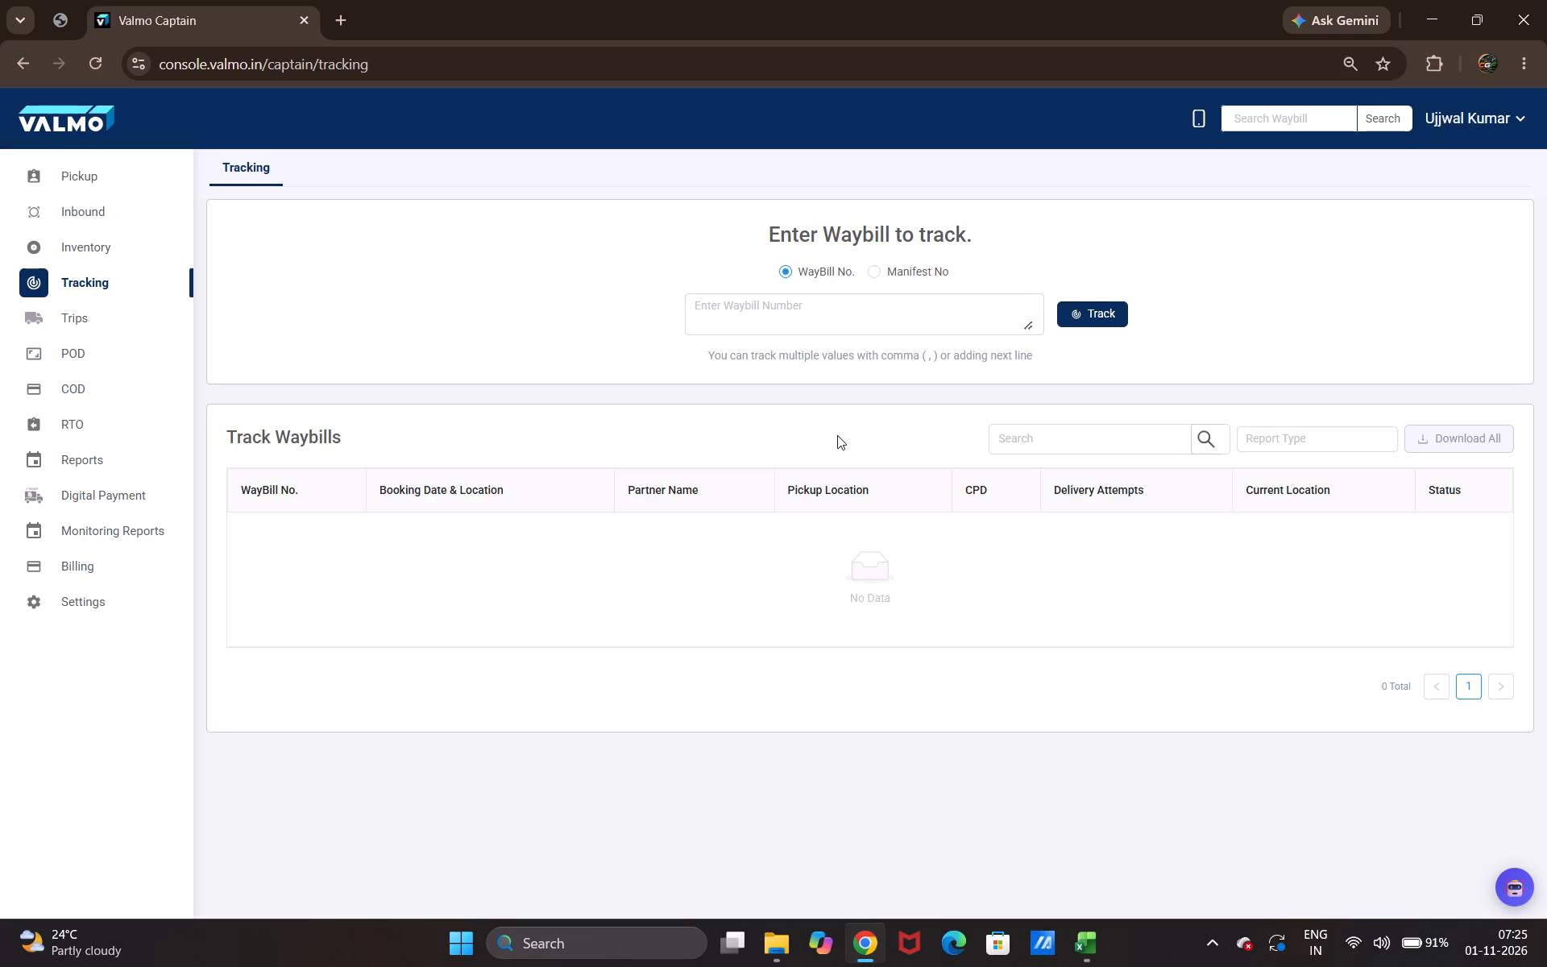
{"action": "left_click", "coordinate": [721, 314]}
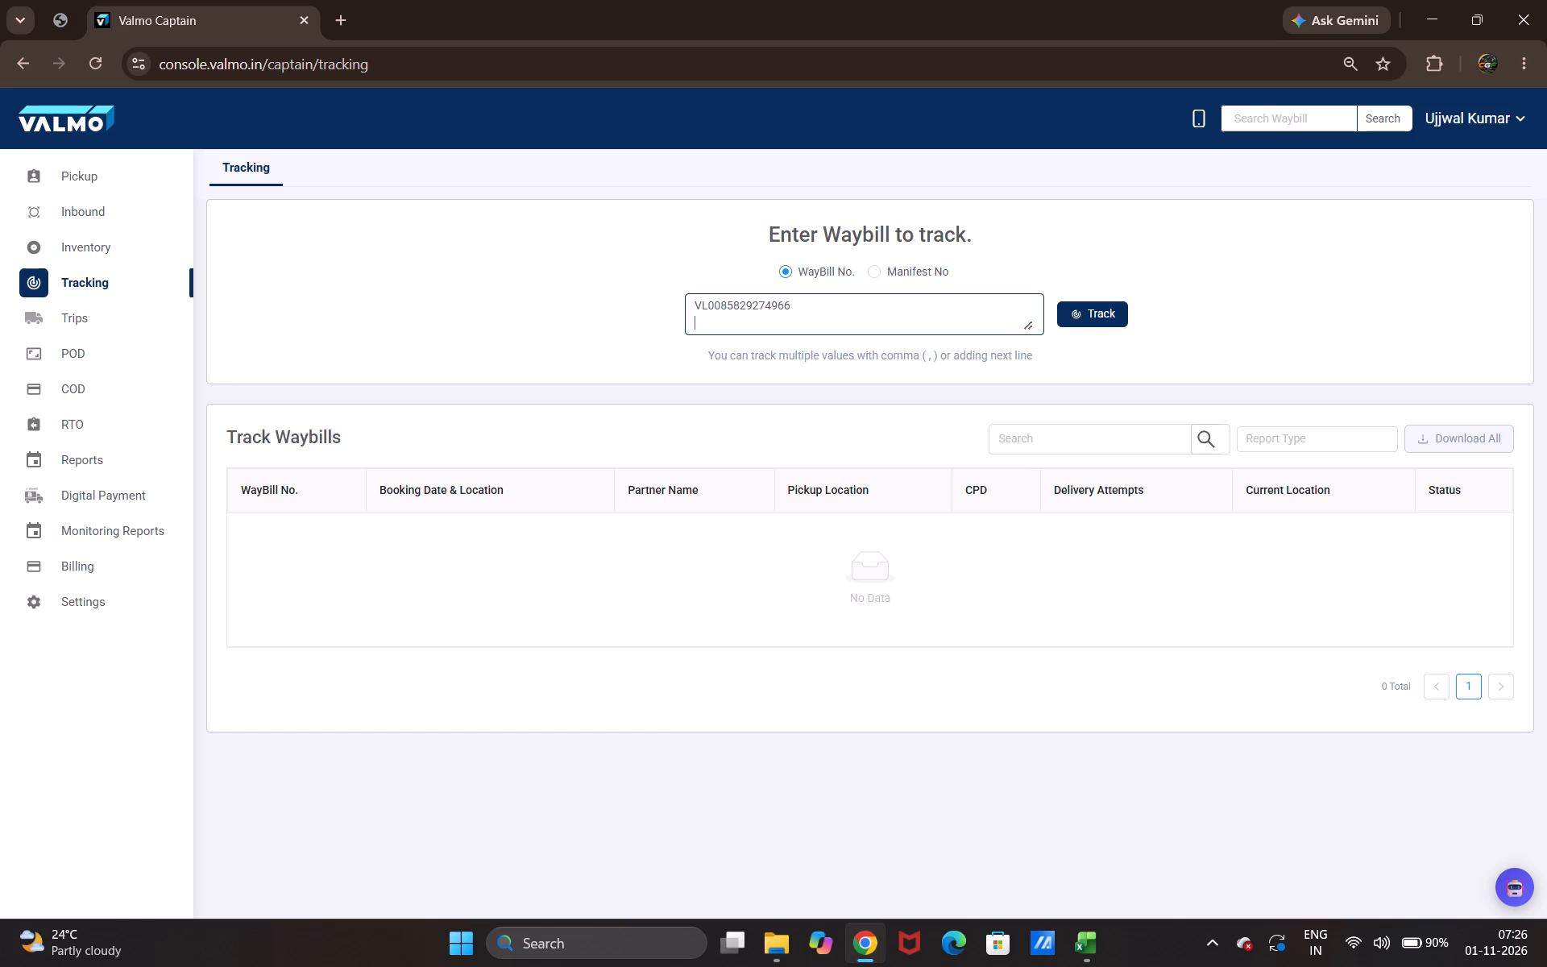
{"action": "left_click", "coordinate": [1077, 309]}
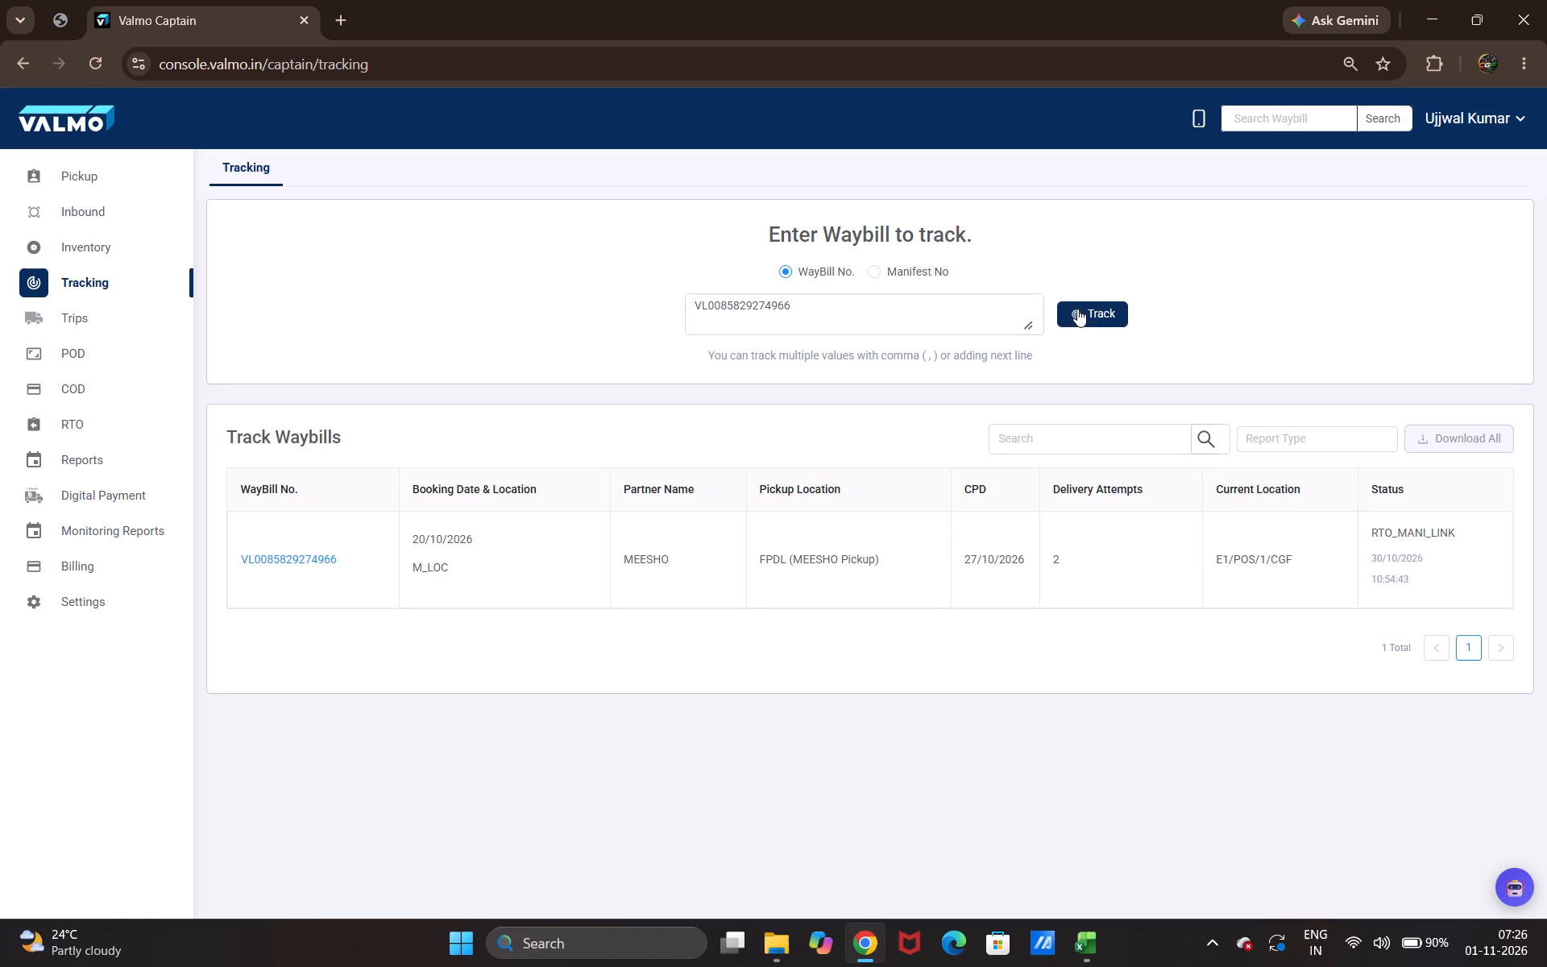
{"action": "left_click", "coordinate": [316, 546]}
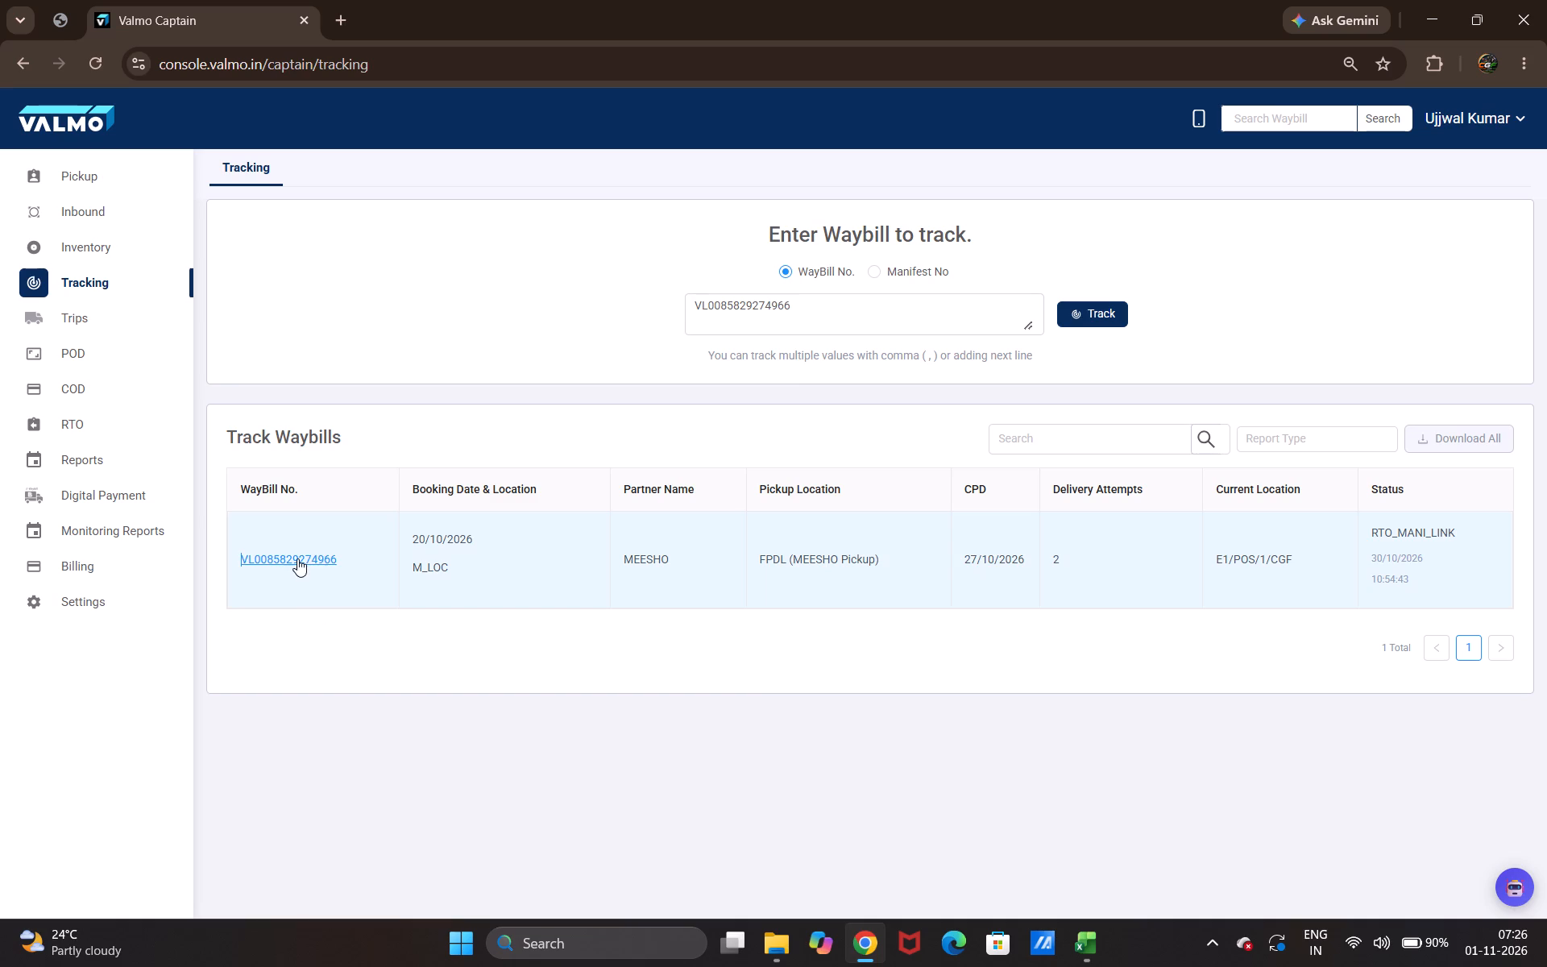
{"action": "left_click", "coordinate": [297, 558]}
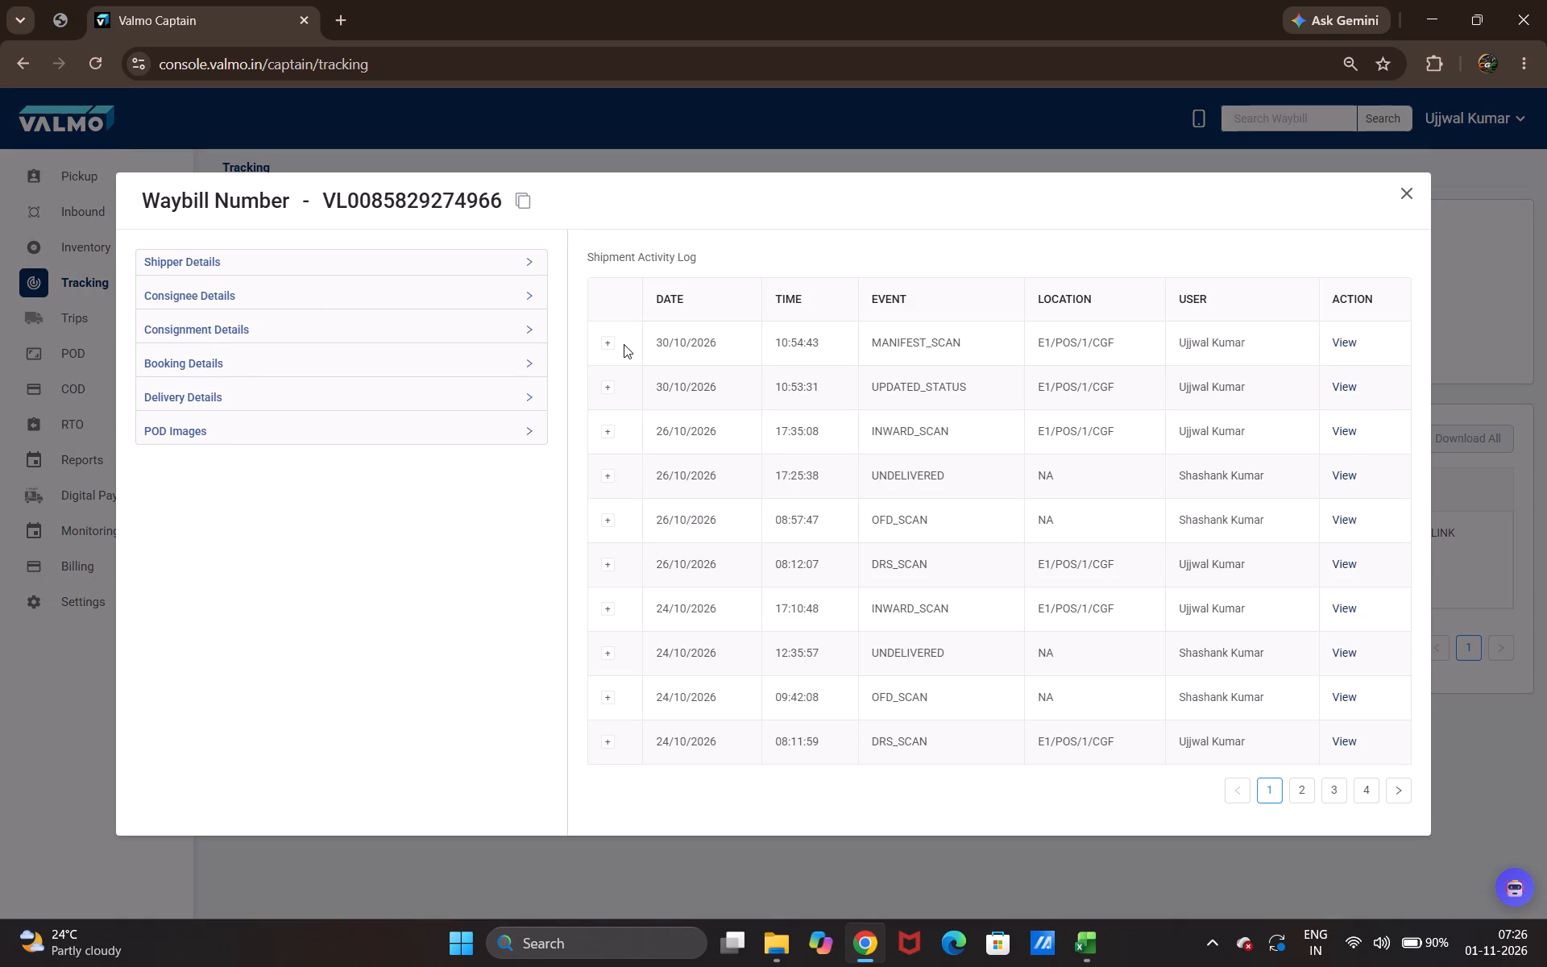
{"action": "left_click", "coordinate": [609, 344]}
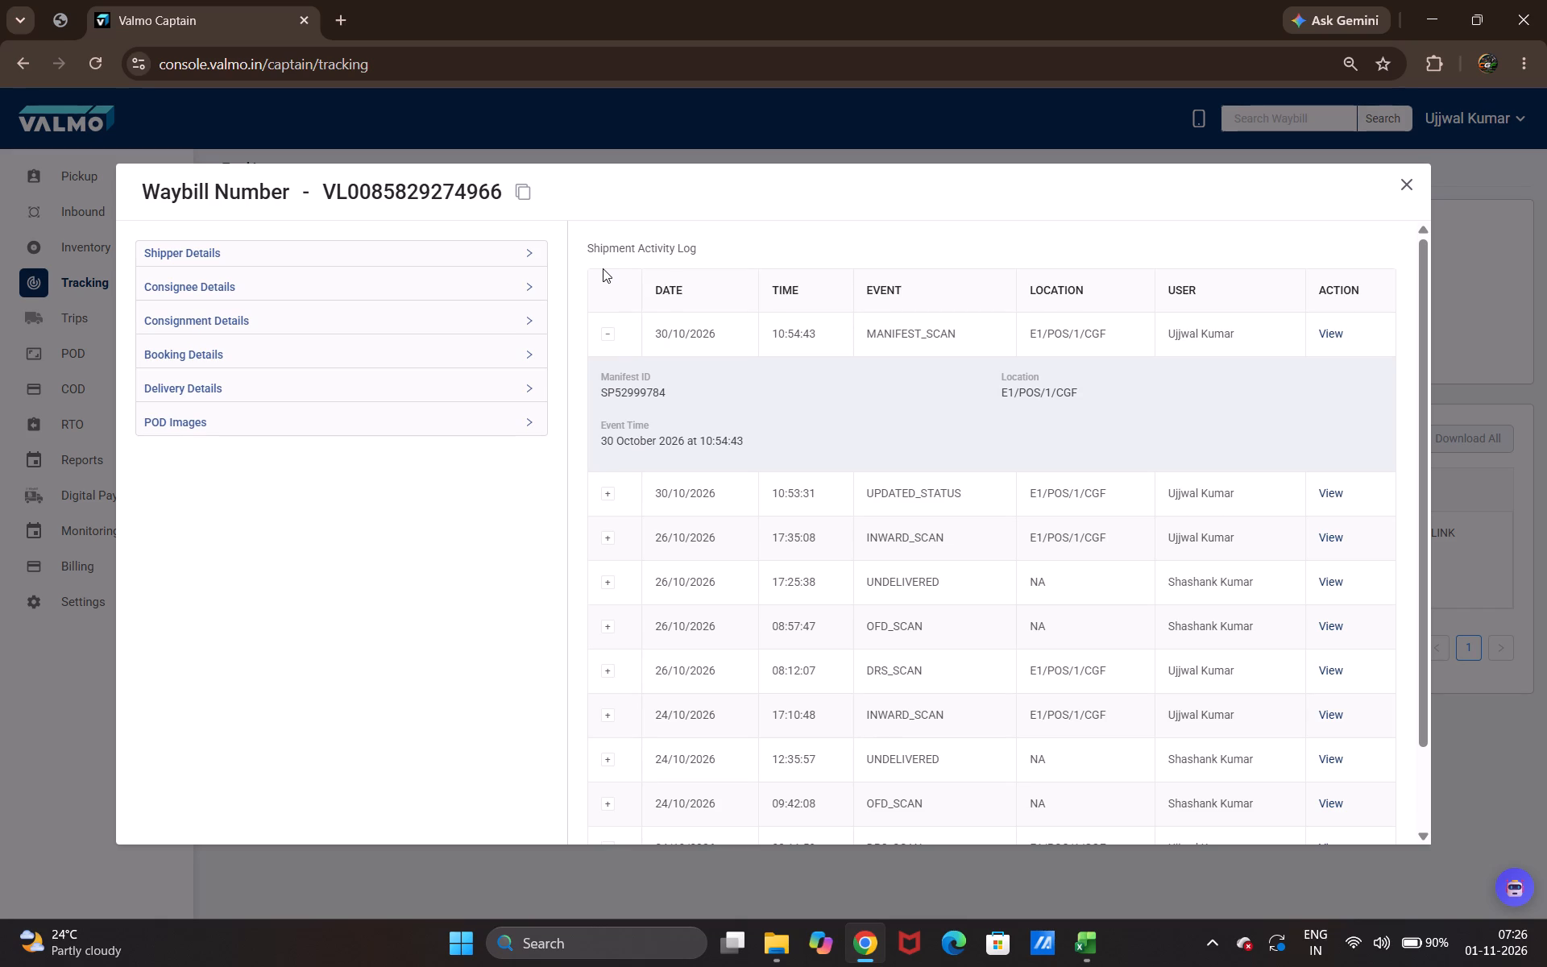
{"action": "left_click", "coordinate": [1395, 186]}
{"action": "double_click", "coordinate": [753, 309]}
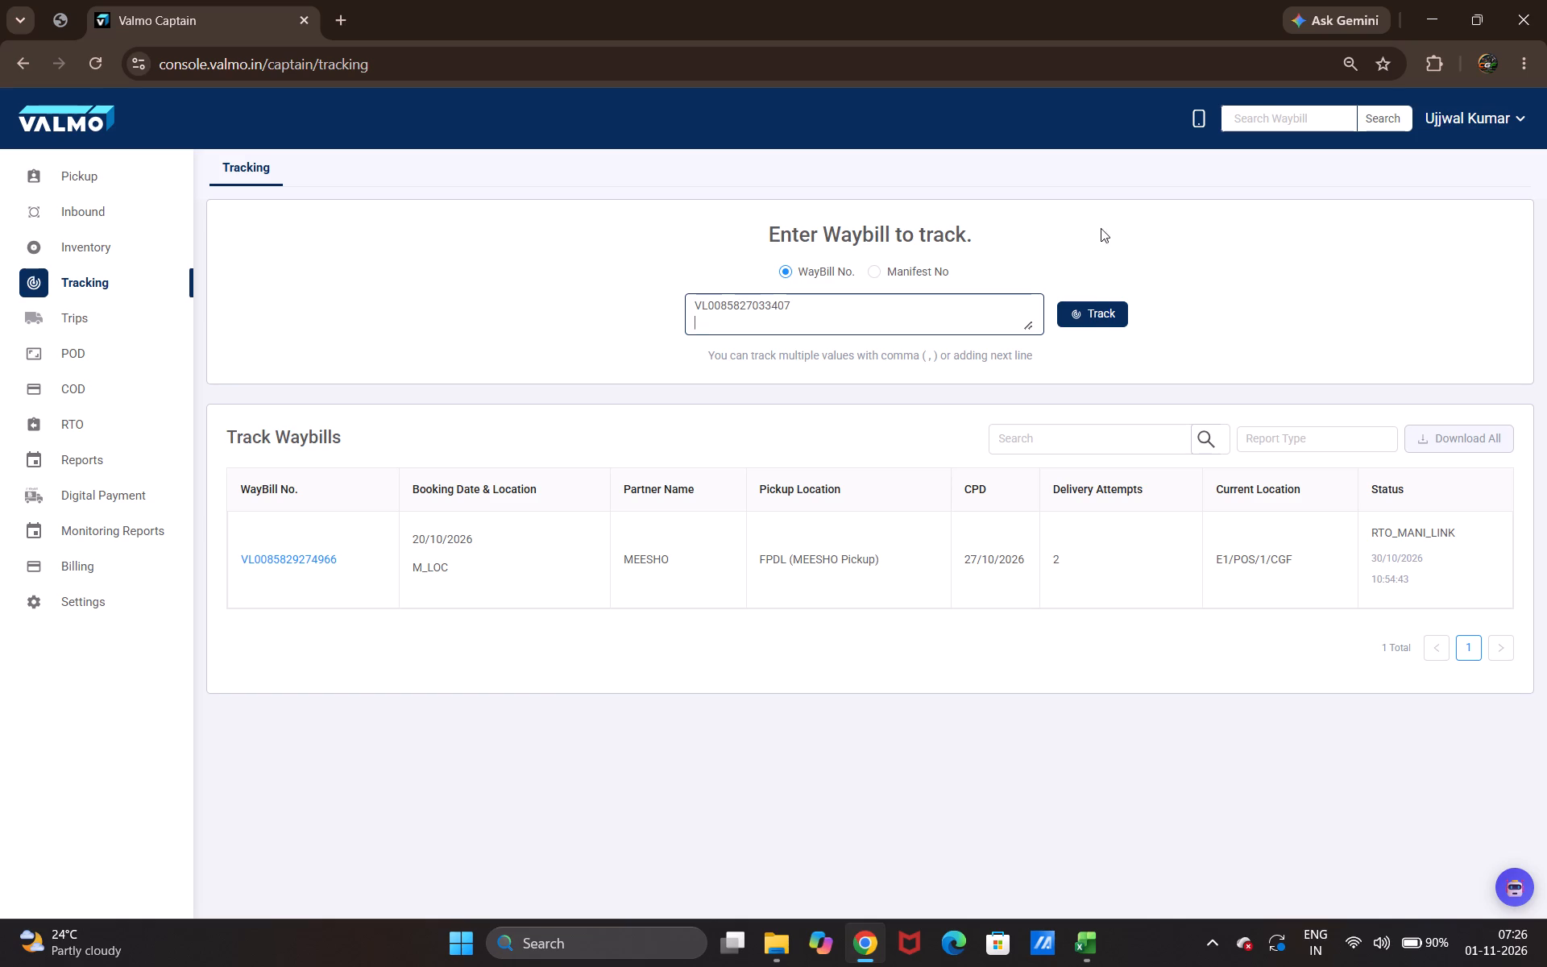
{"action": "left_click", "coordinate": [1085, 312]}
{"action": "left_click", "coordinate": [310, 551]}
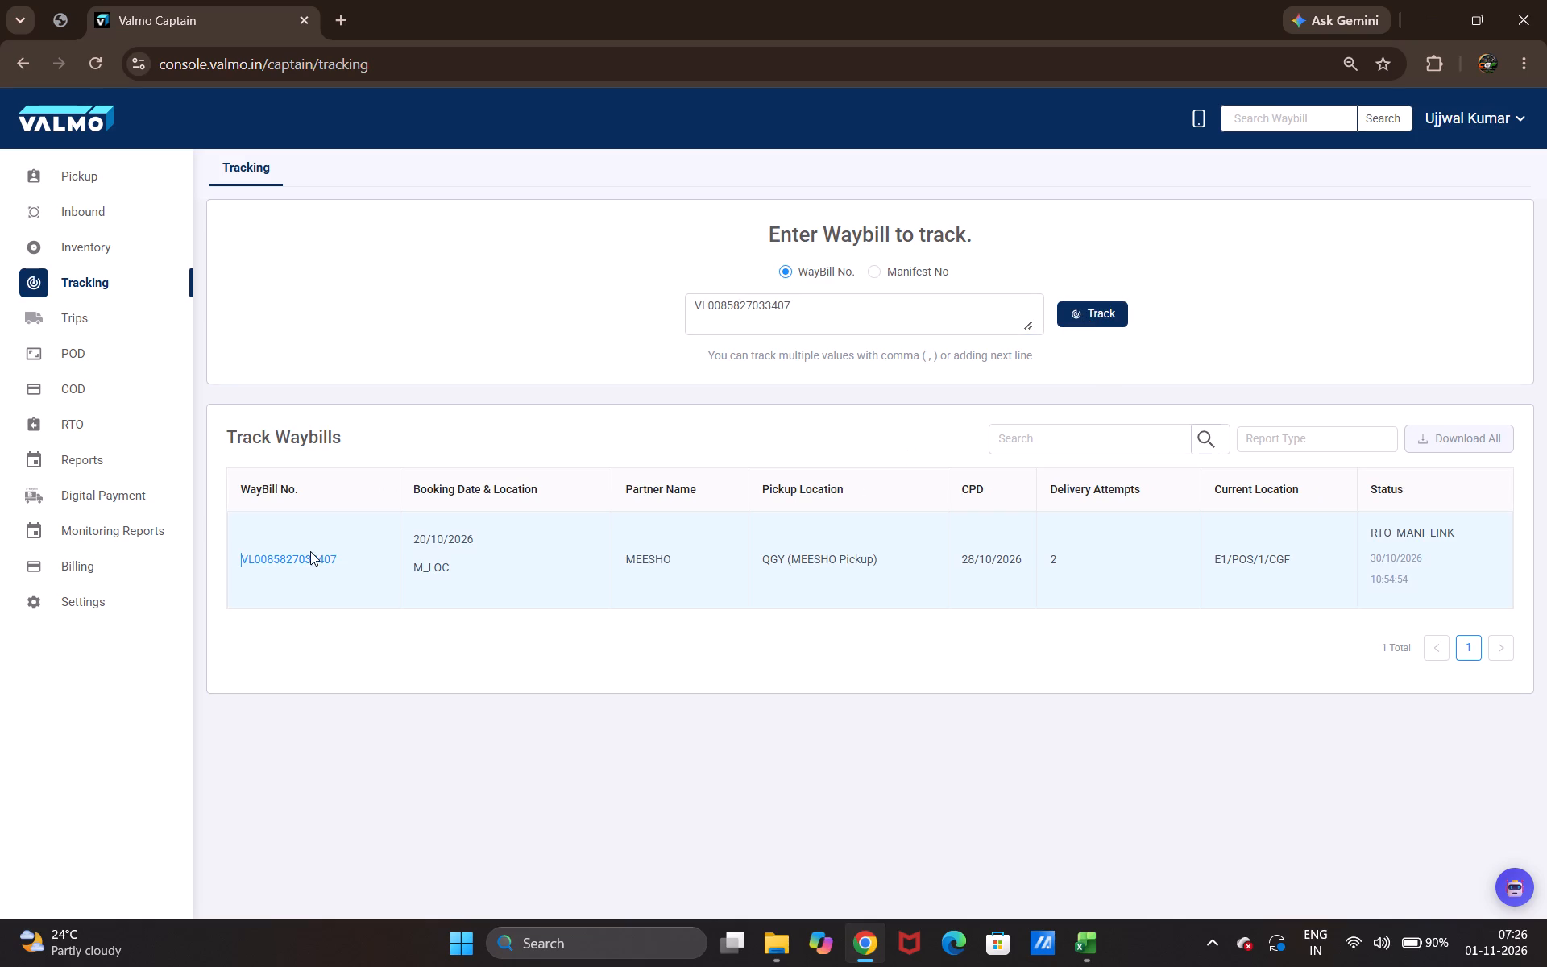
{"action": "left_click", "coordinate": [309, 558]}
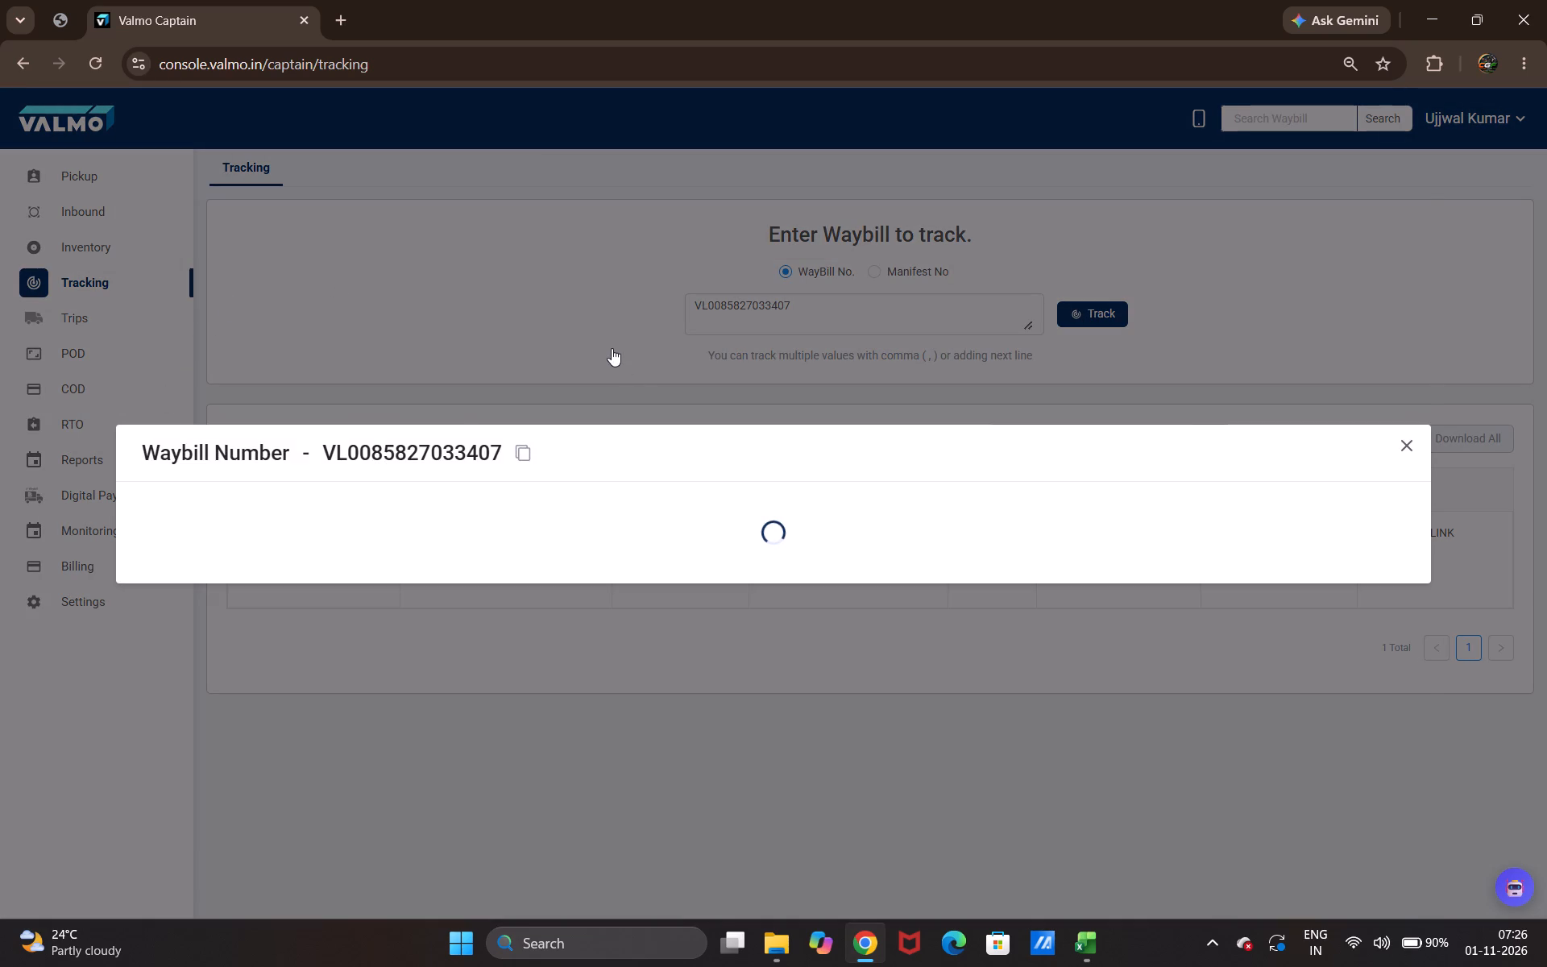
{"action": "left_click", "coordinate": [610, 344]}
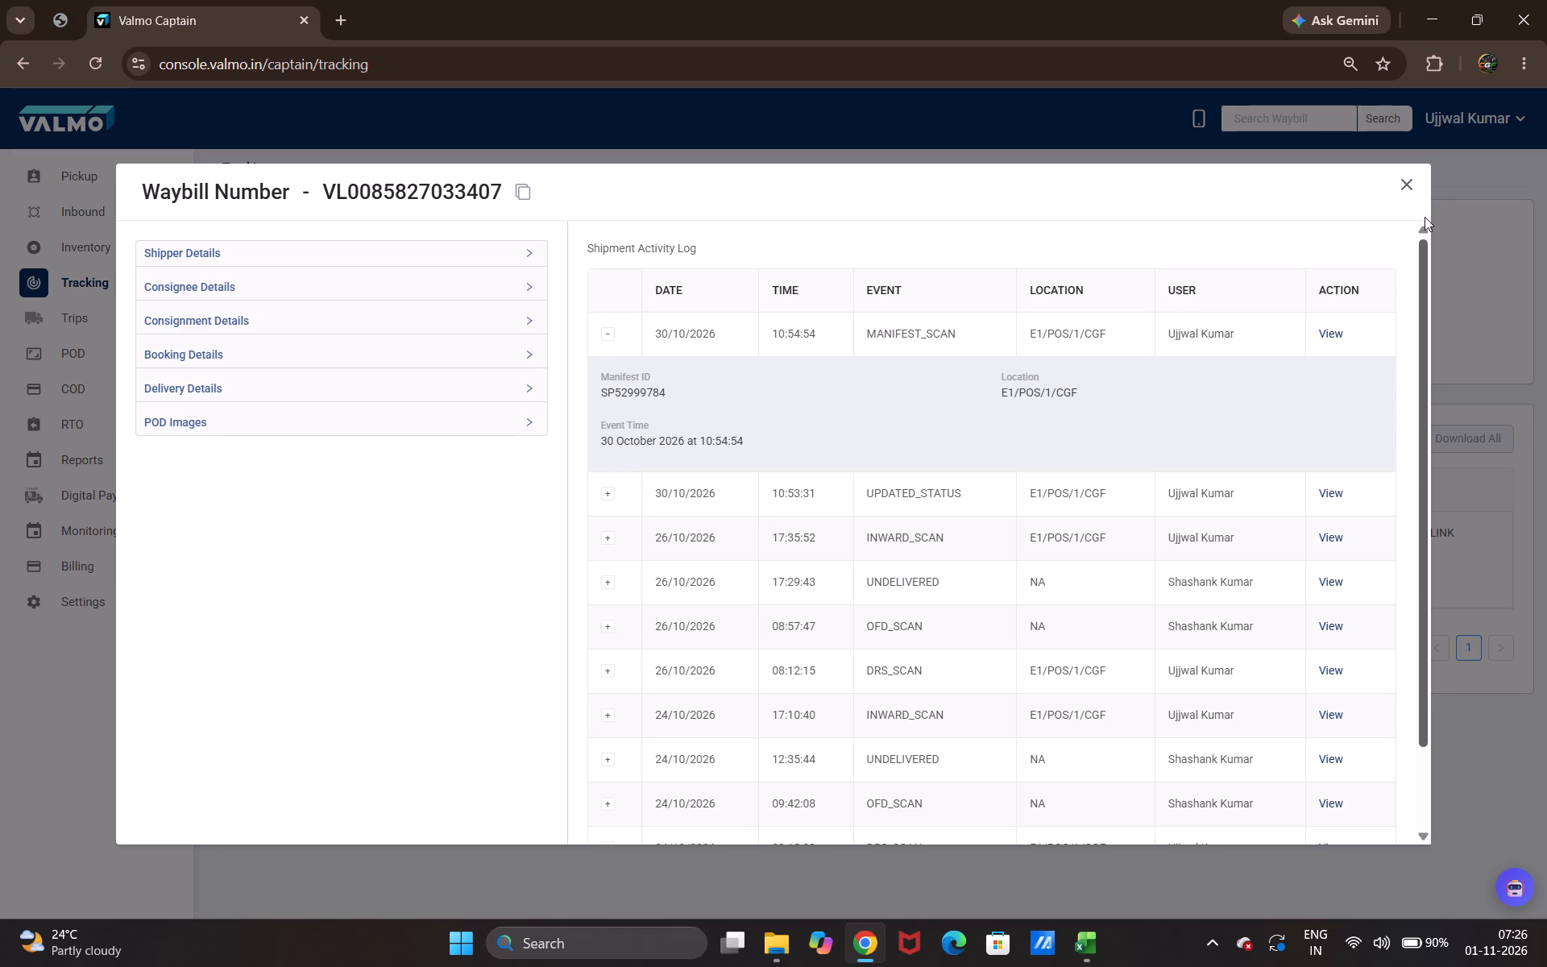
{"action": "left_click_drag", "start_coordinate": [1383, 186], "coordinate": [1405, 186]}
{"action": "left_click", "coordinate": [1407, 186]}
{"action": "double_click", "coordinate": [757, 297]}
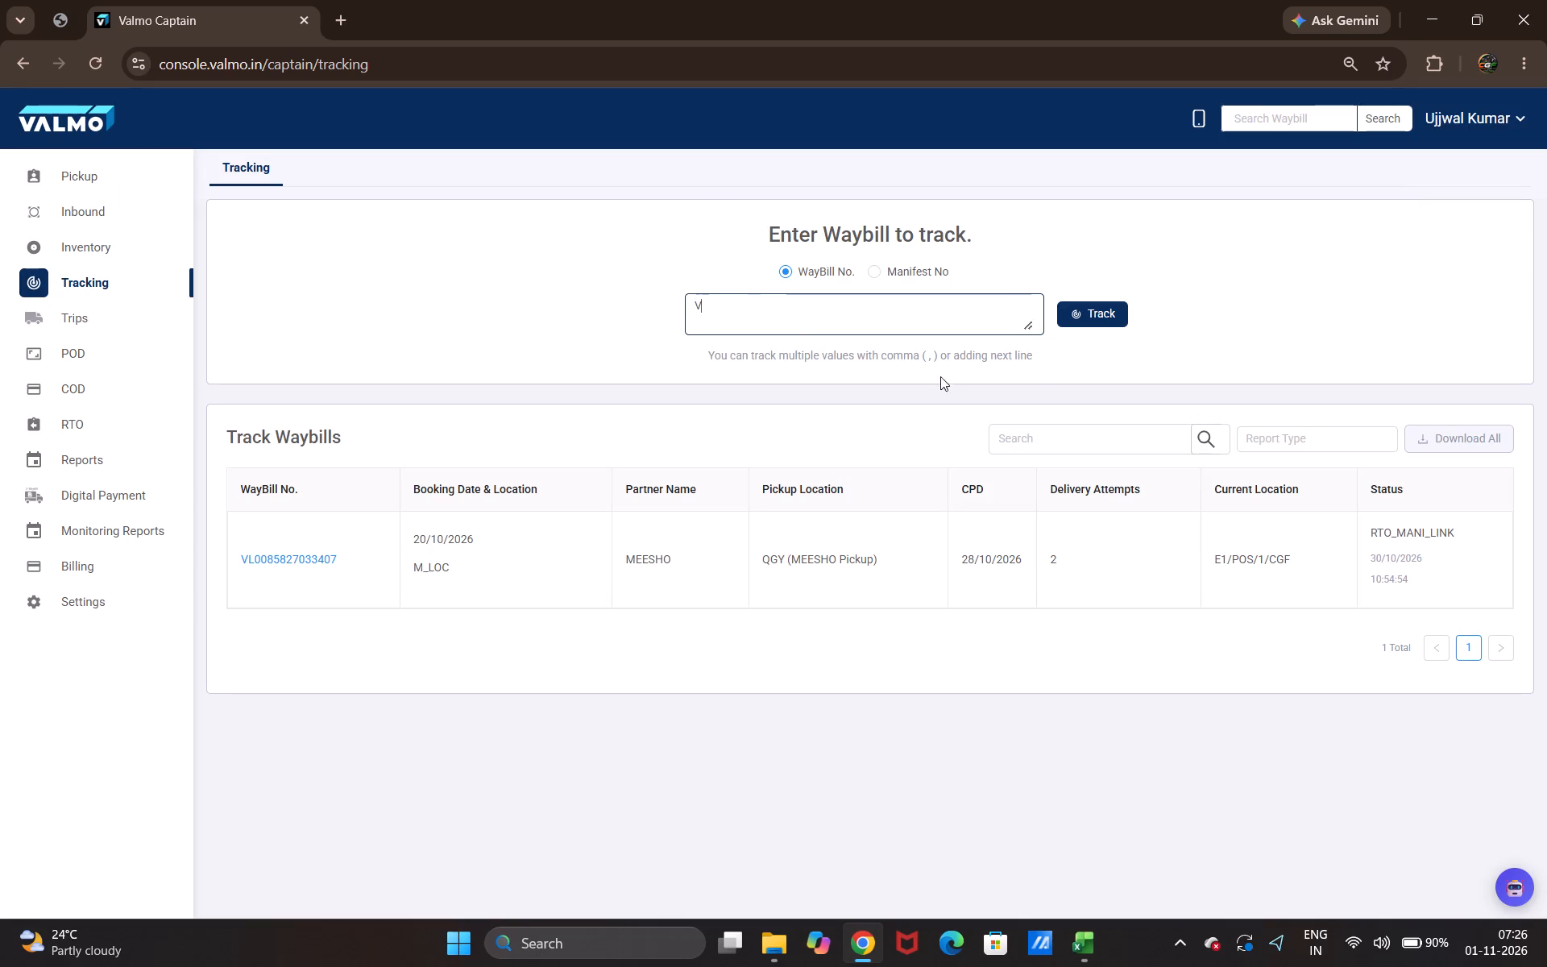
{"action": "left_click", "coordinate": [1093, 317]}
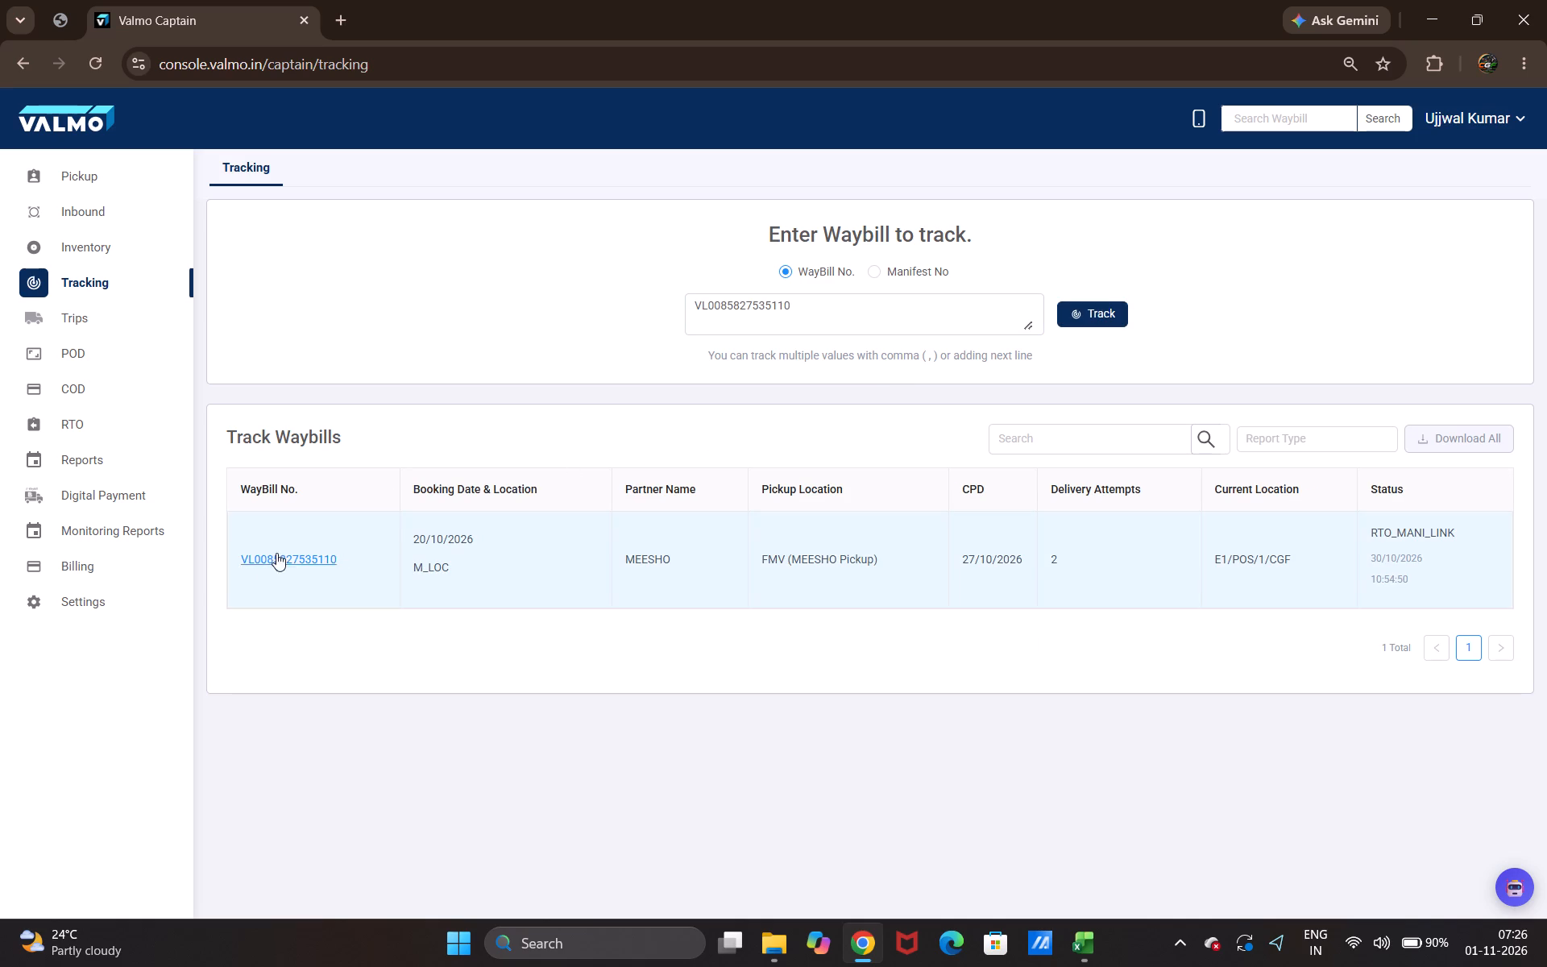
{"action": "left_click", "coordinate": [277, 551]}
{"action": "left_click", "coordinate": [274, 554]}
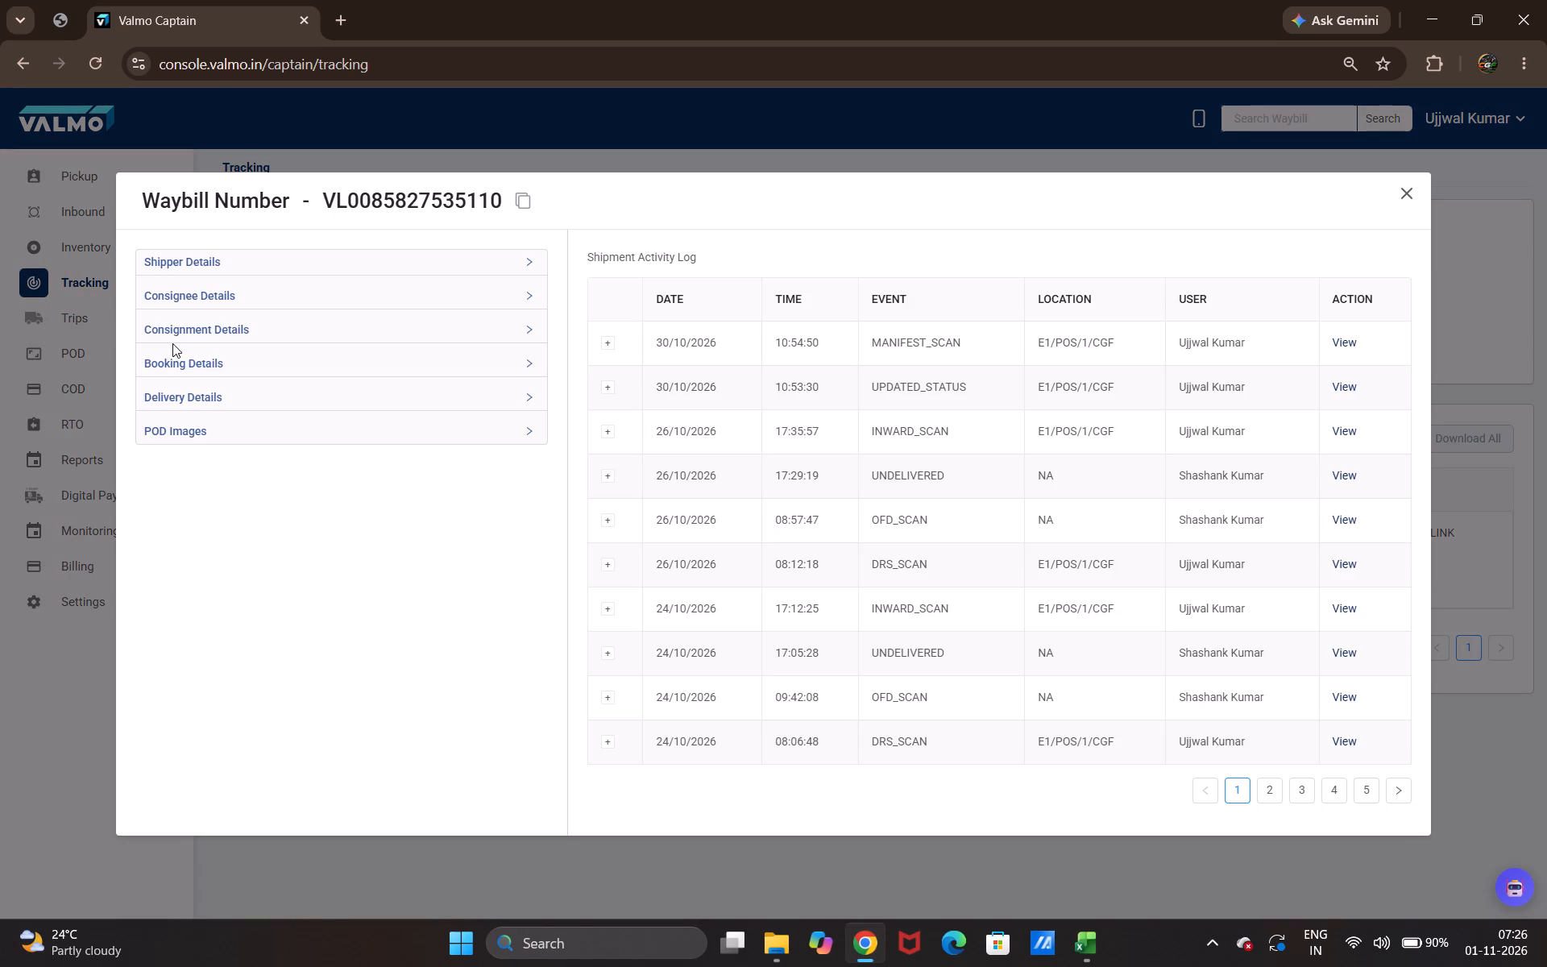
{"action": "left_click", "coordinate": [201, 288]}
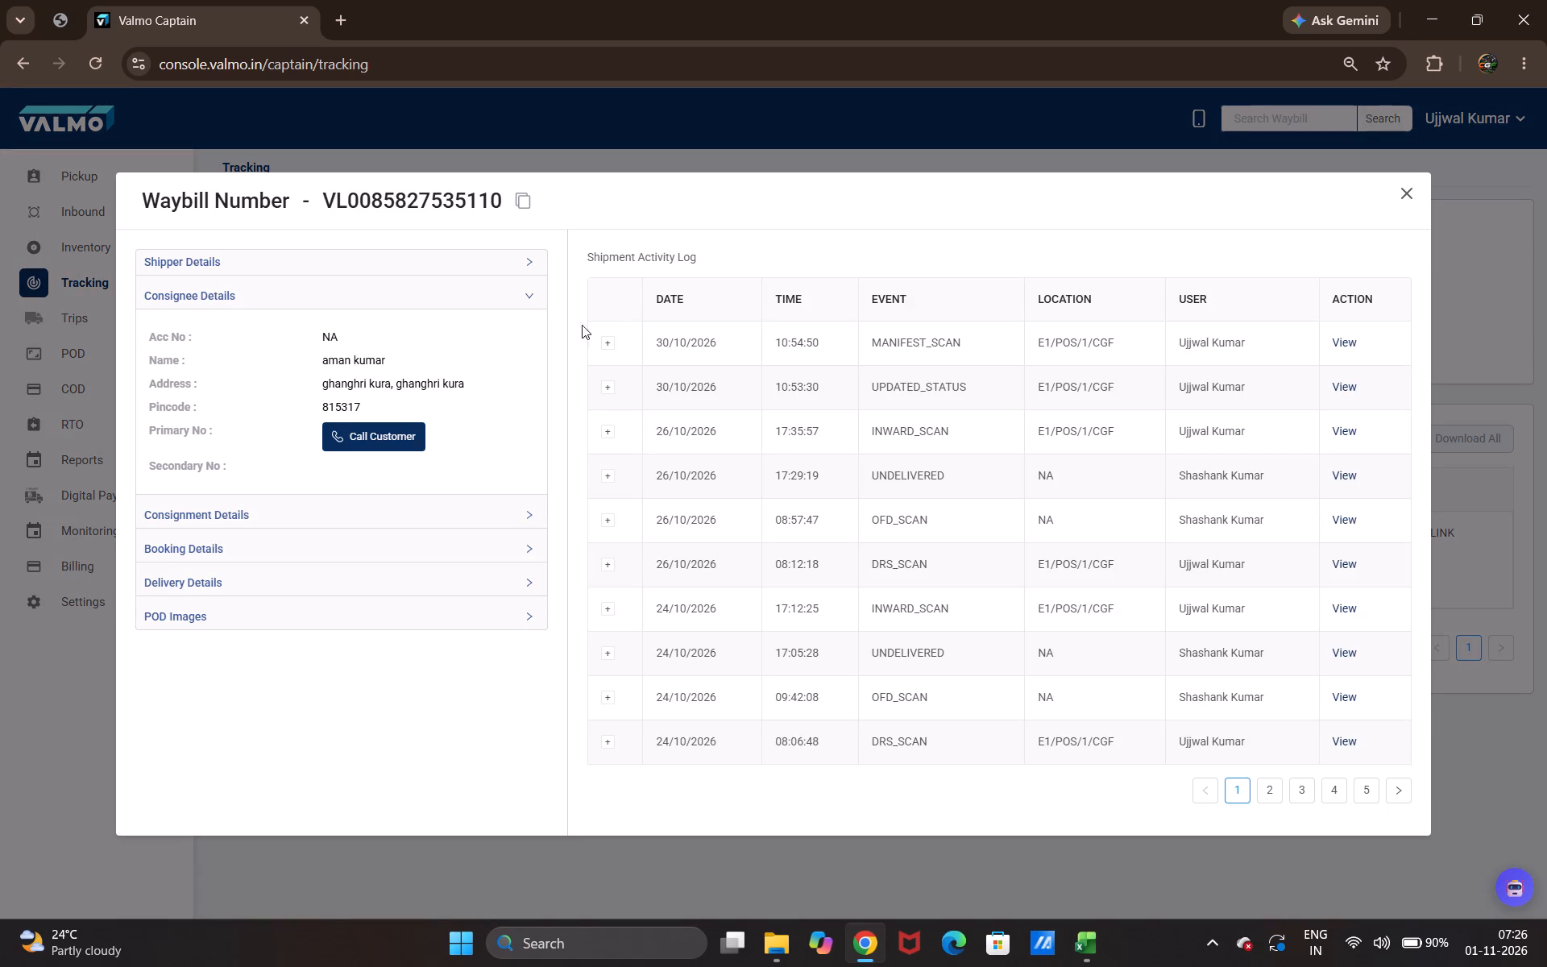
{"action": "left_click", "coordinate": [607, 340]}
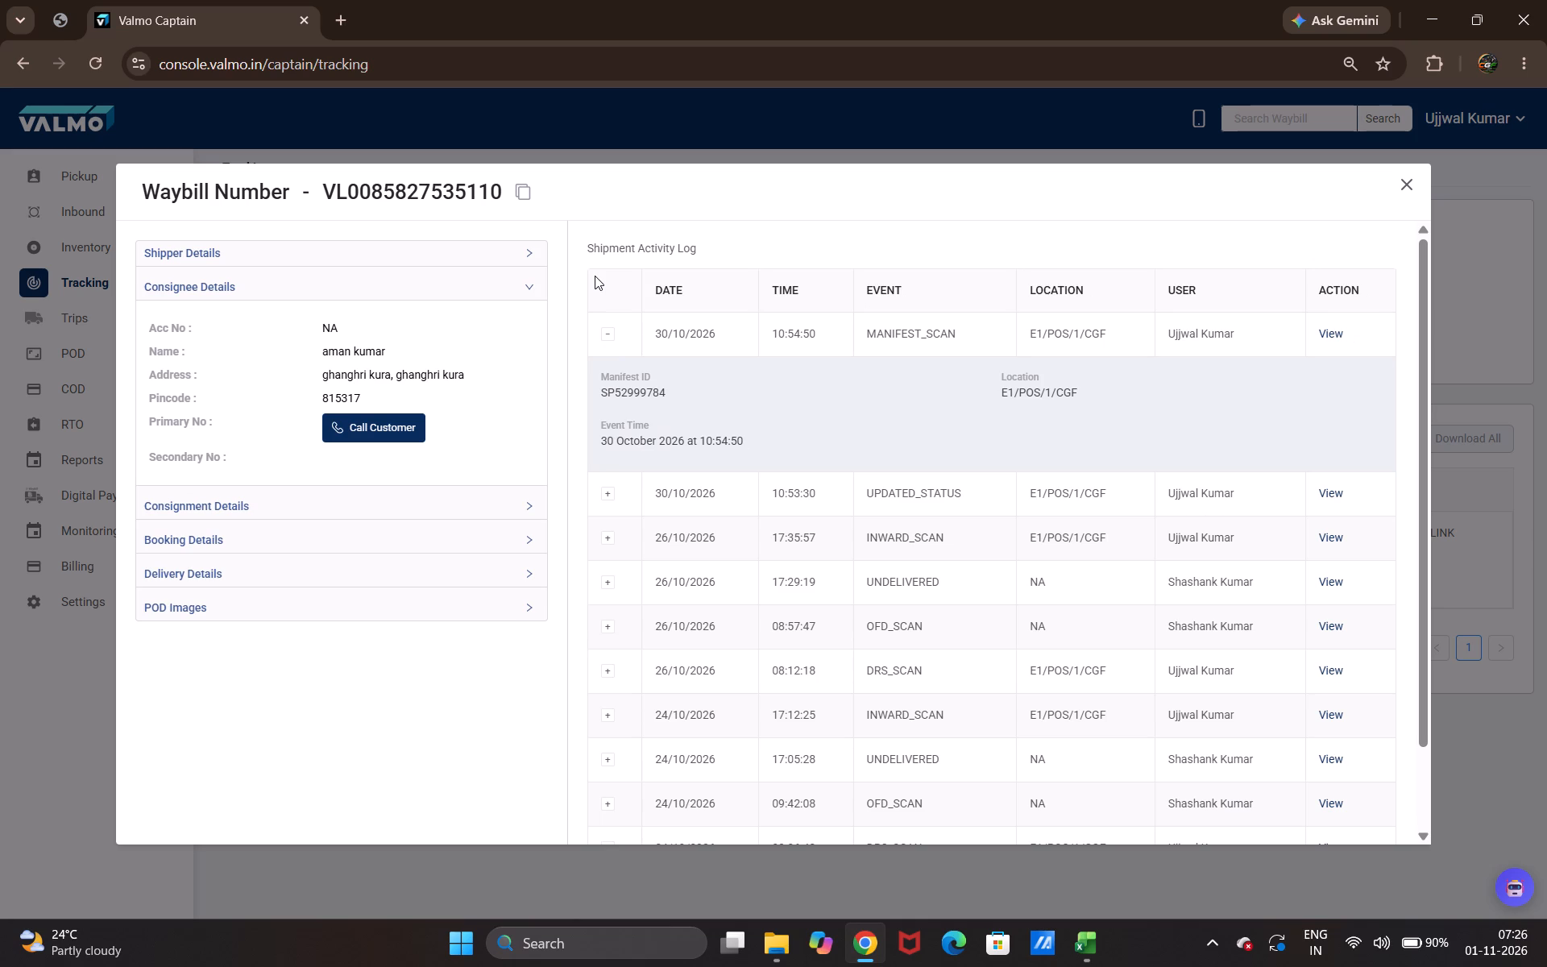
{"action": "left_click", "coordinate": [1406, 187]}
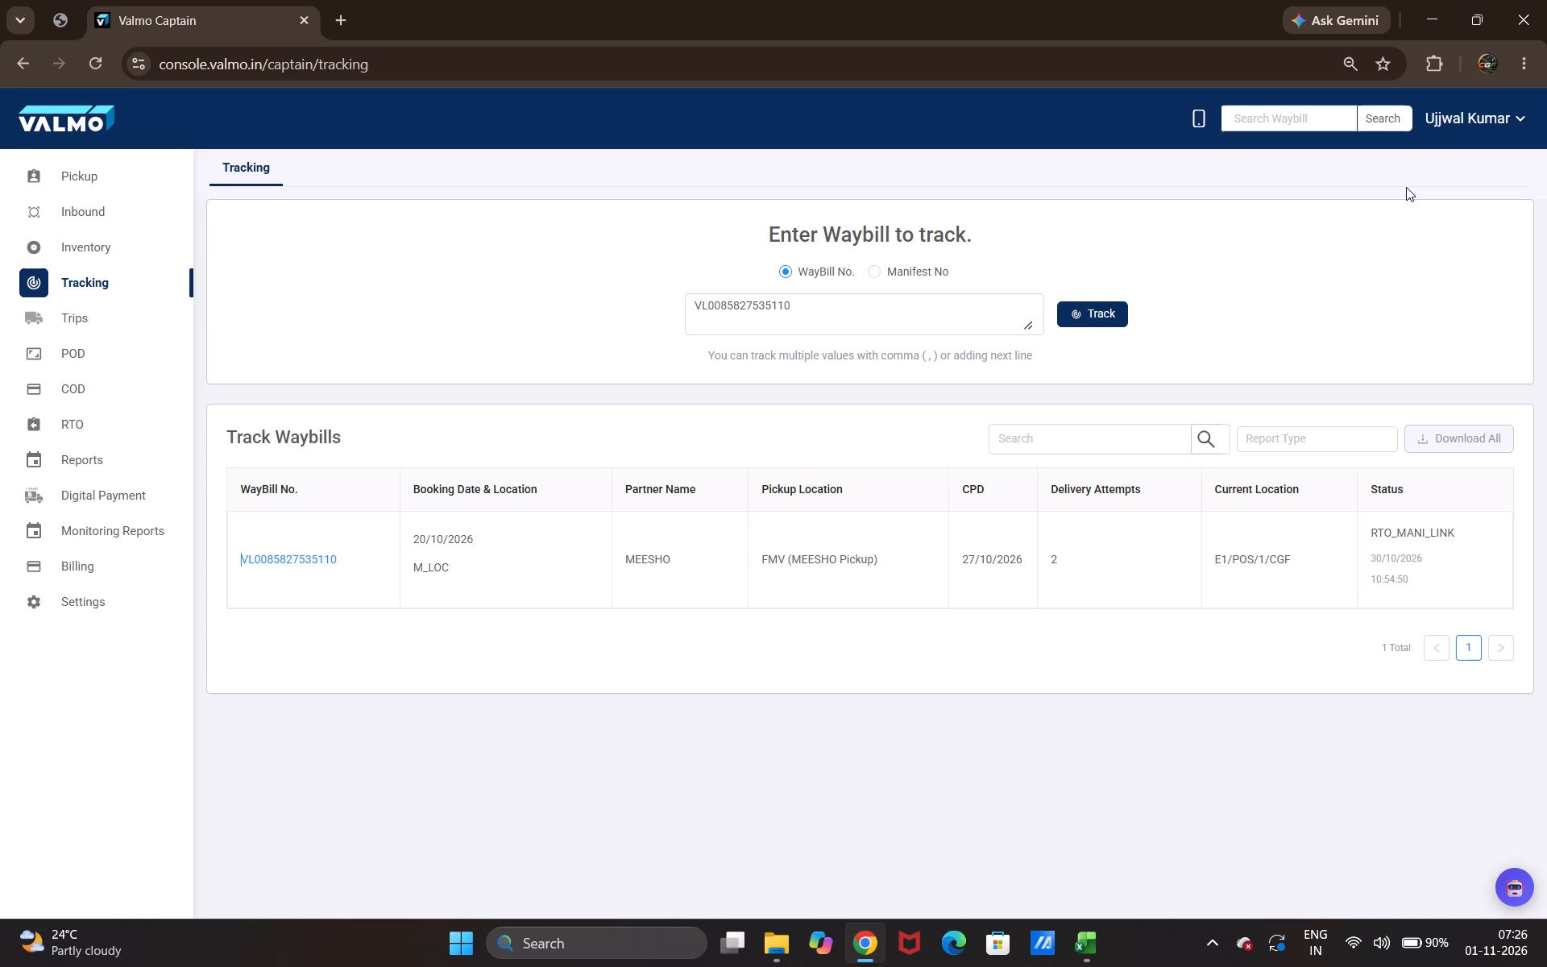
{"action": "left_click", "coordinate": [1406, 187]}
{"action": "double_click", "coordinate": [719, 308]}
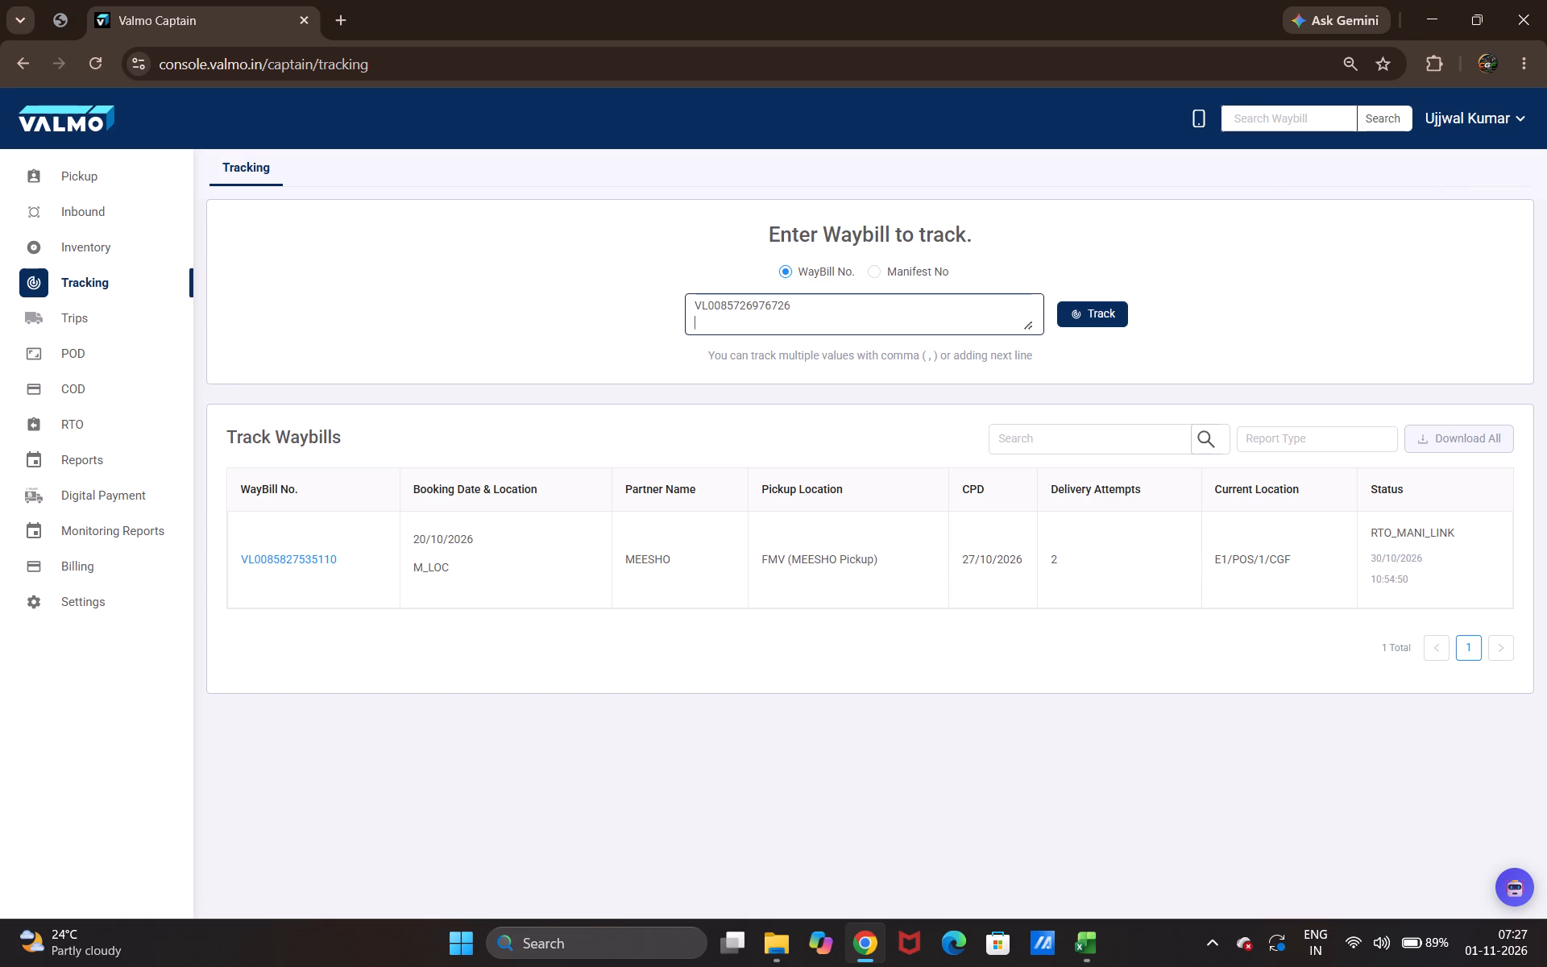
{"action": "left_click", "coordinate": [1114, 307]}
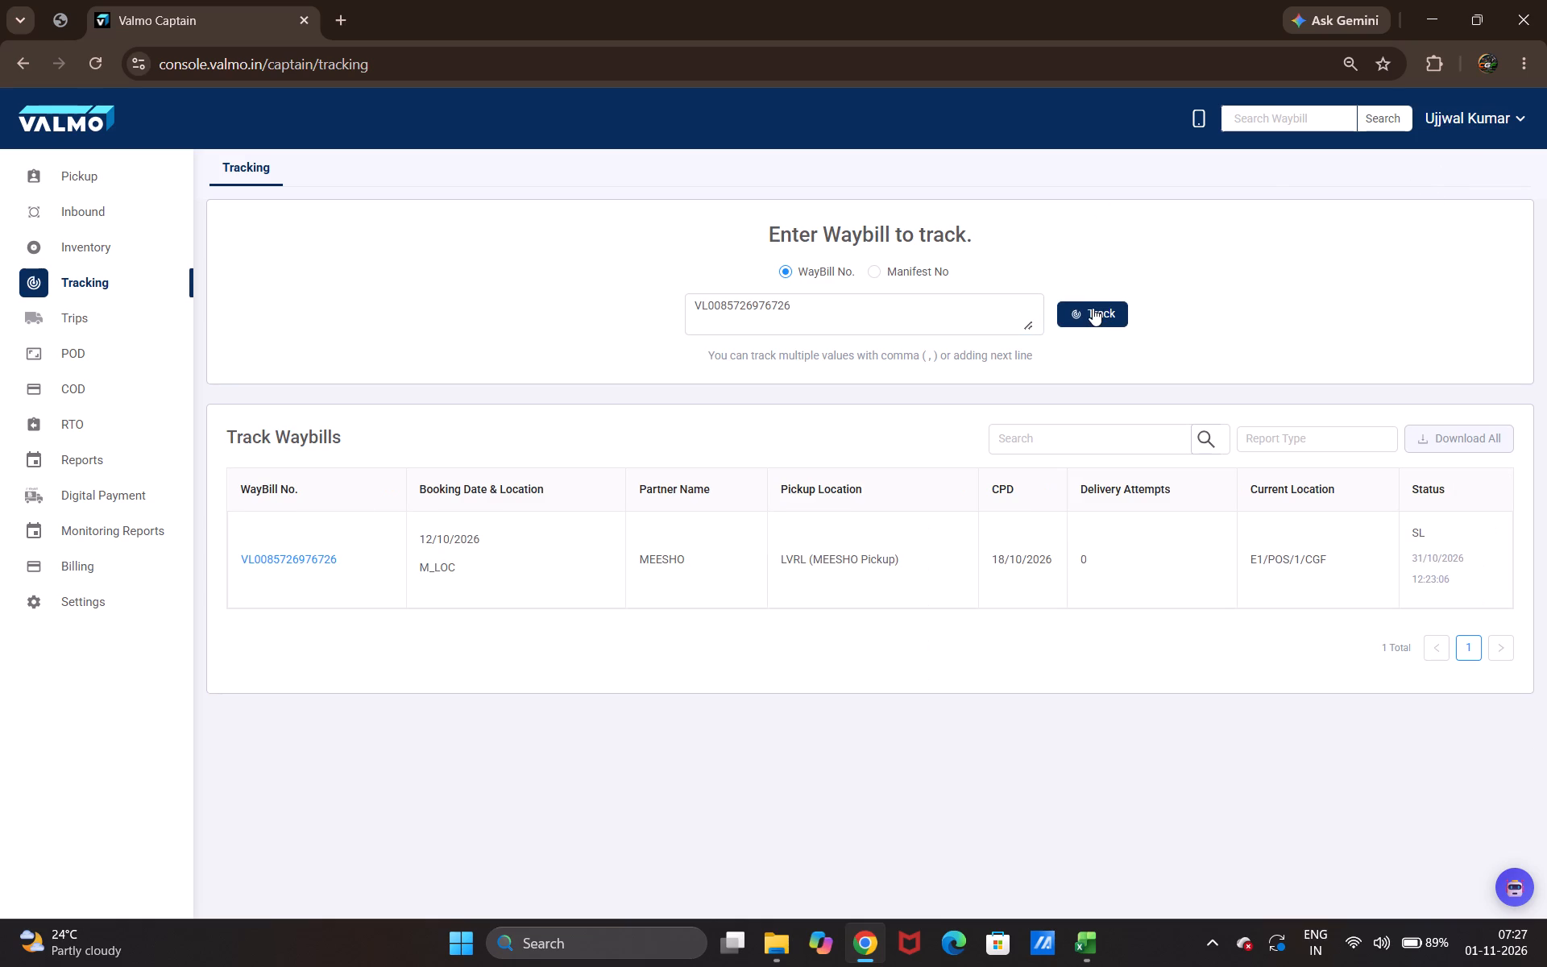
{"action": "left_click", "coordinate": [307, 563]}
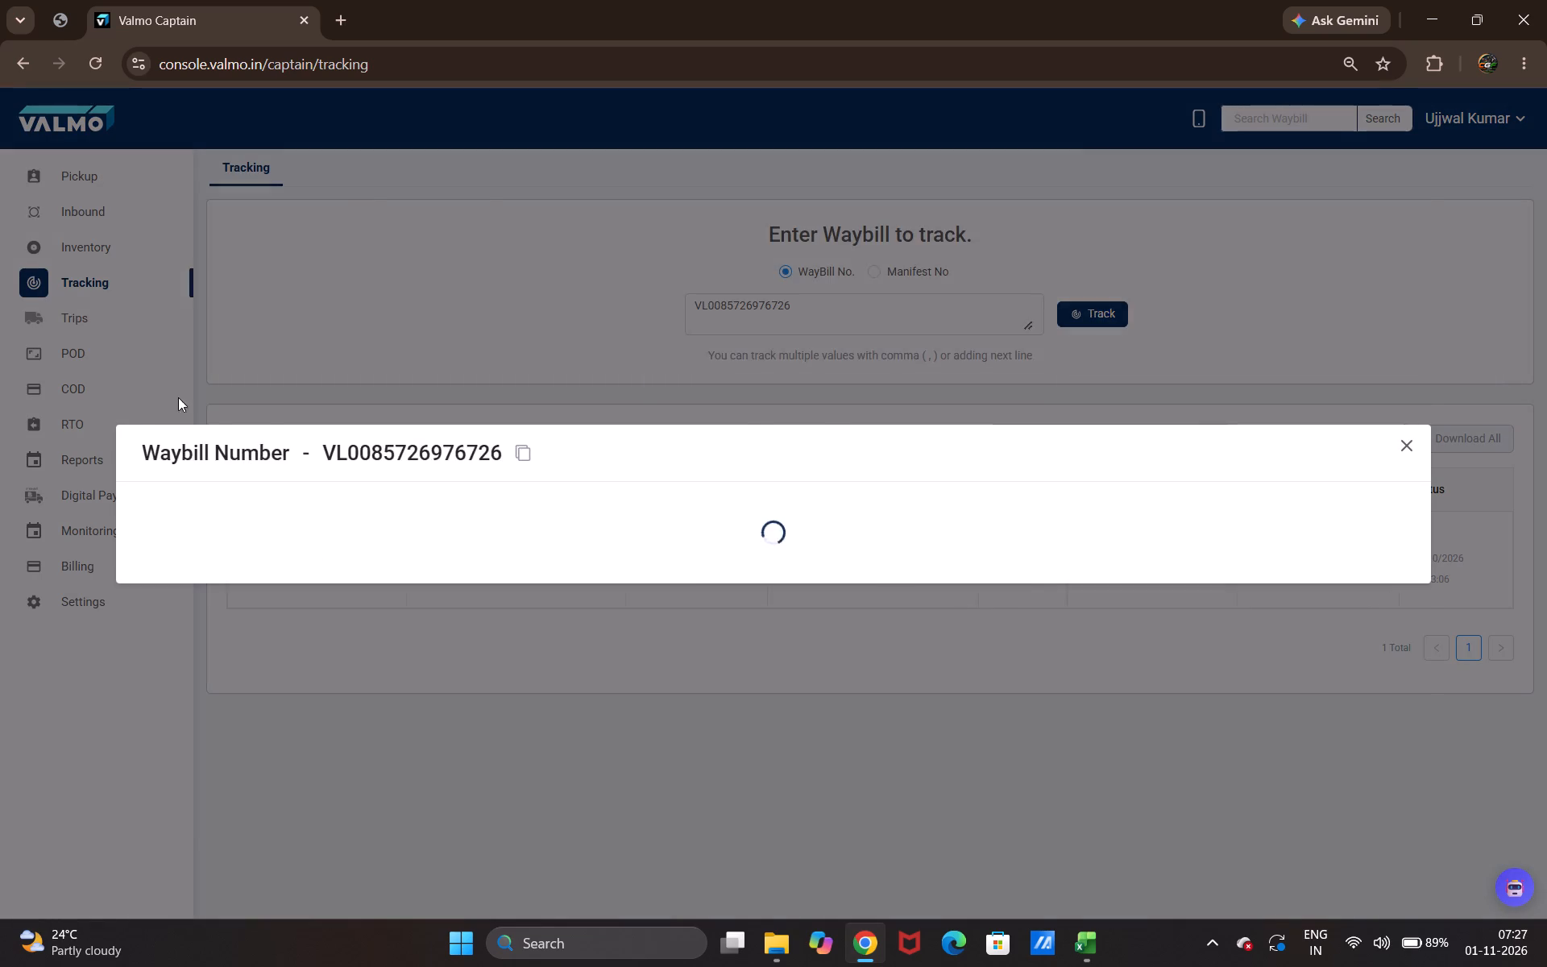
{"action": "left_click", "coordinate": [201, 291]}
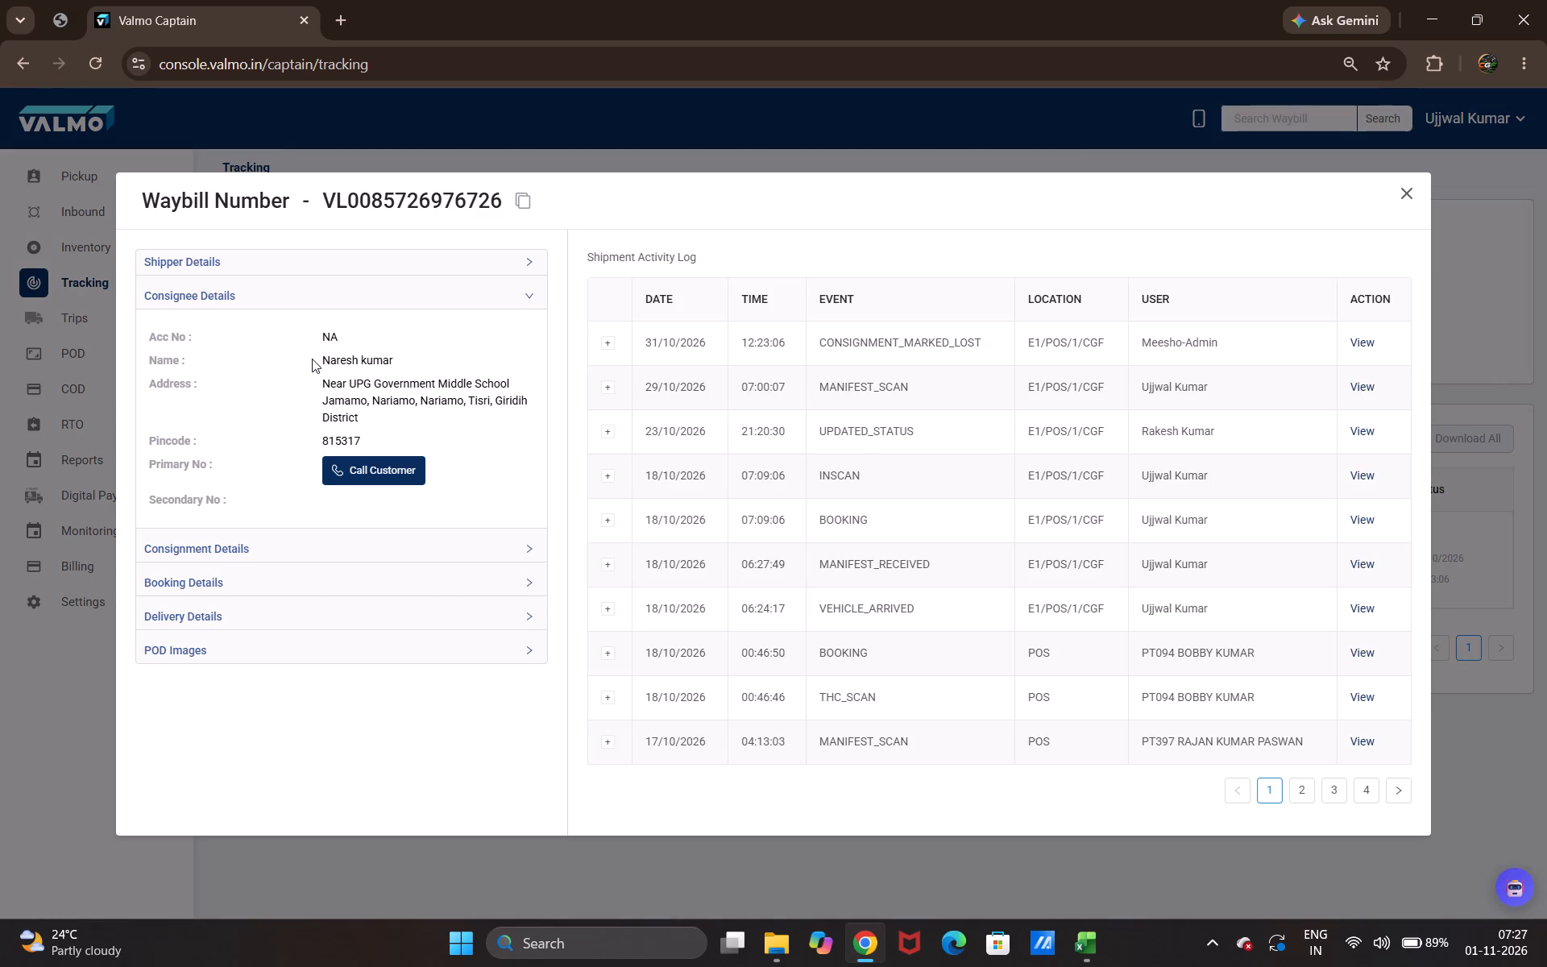
{"action": "left_click", "coordinate": [1400, 197]}
Unlock RTO manifest SP52999784 by its manifest ID, choosing to reuse the manifest.
{"action": "left_click", "coordinate": [60, 320]}
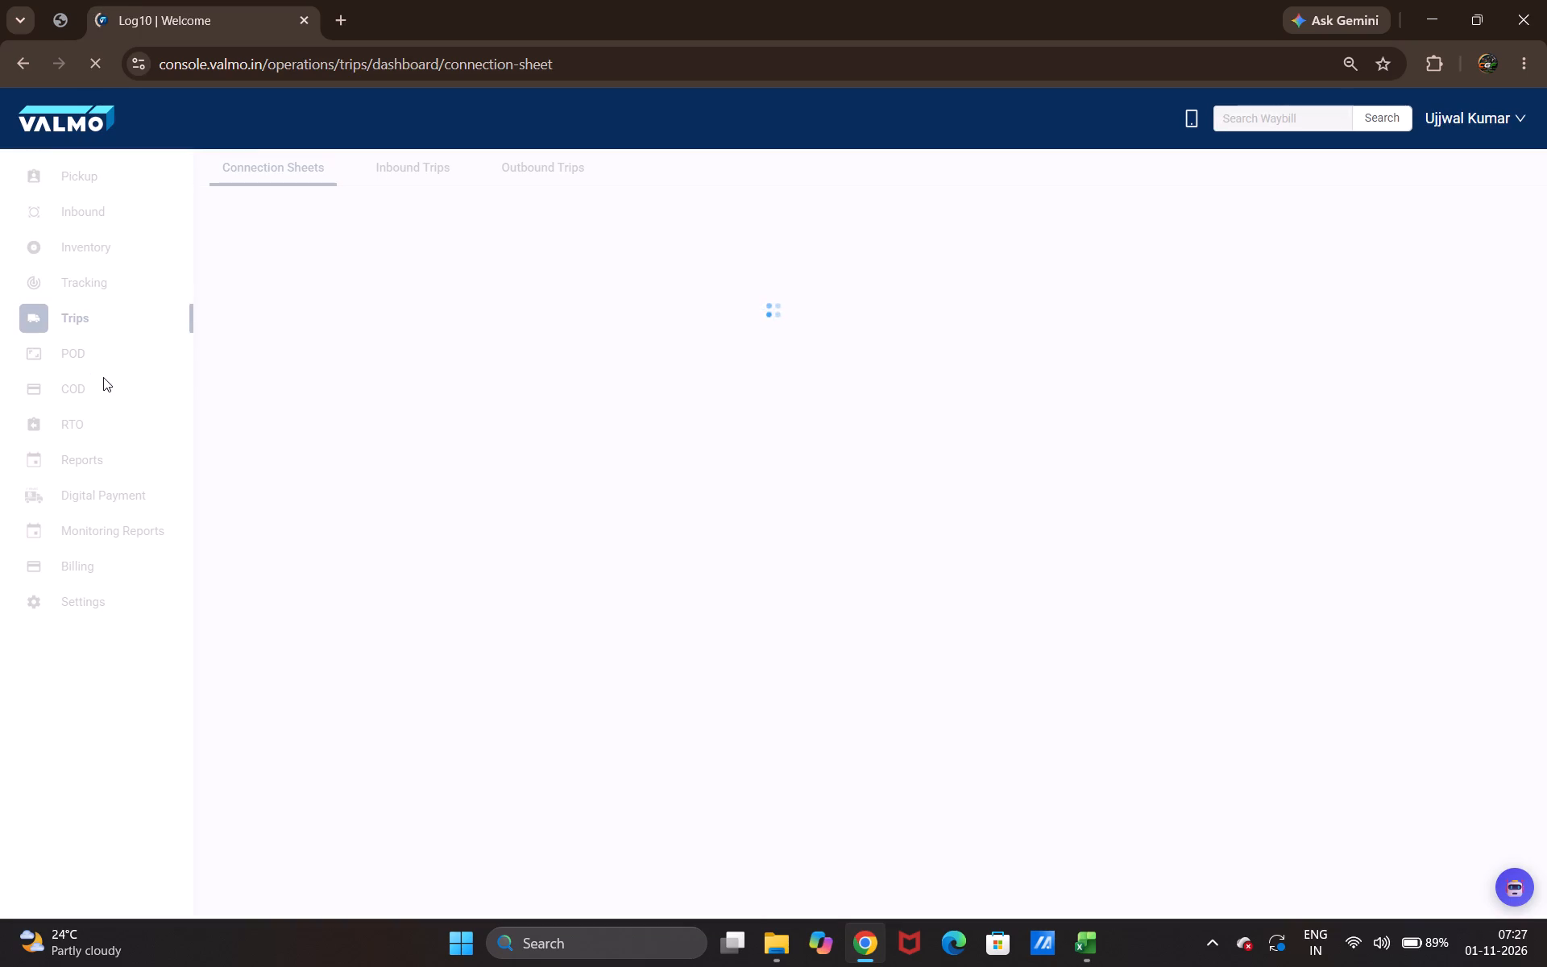
{"action": "left_click", "coordinate": [89, 418]}
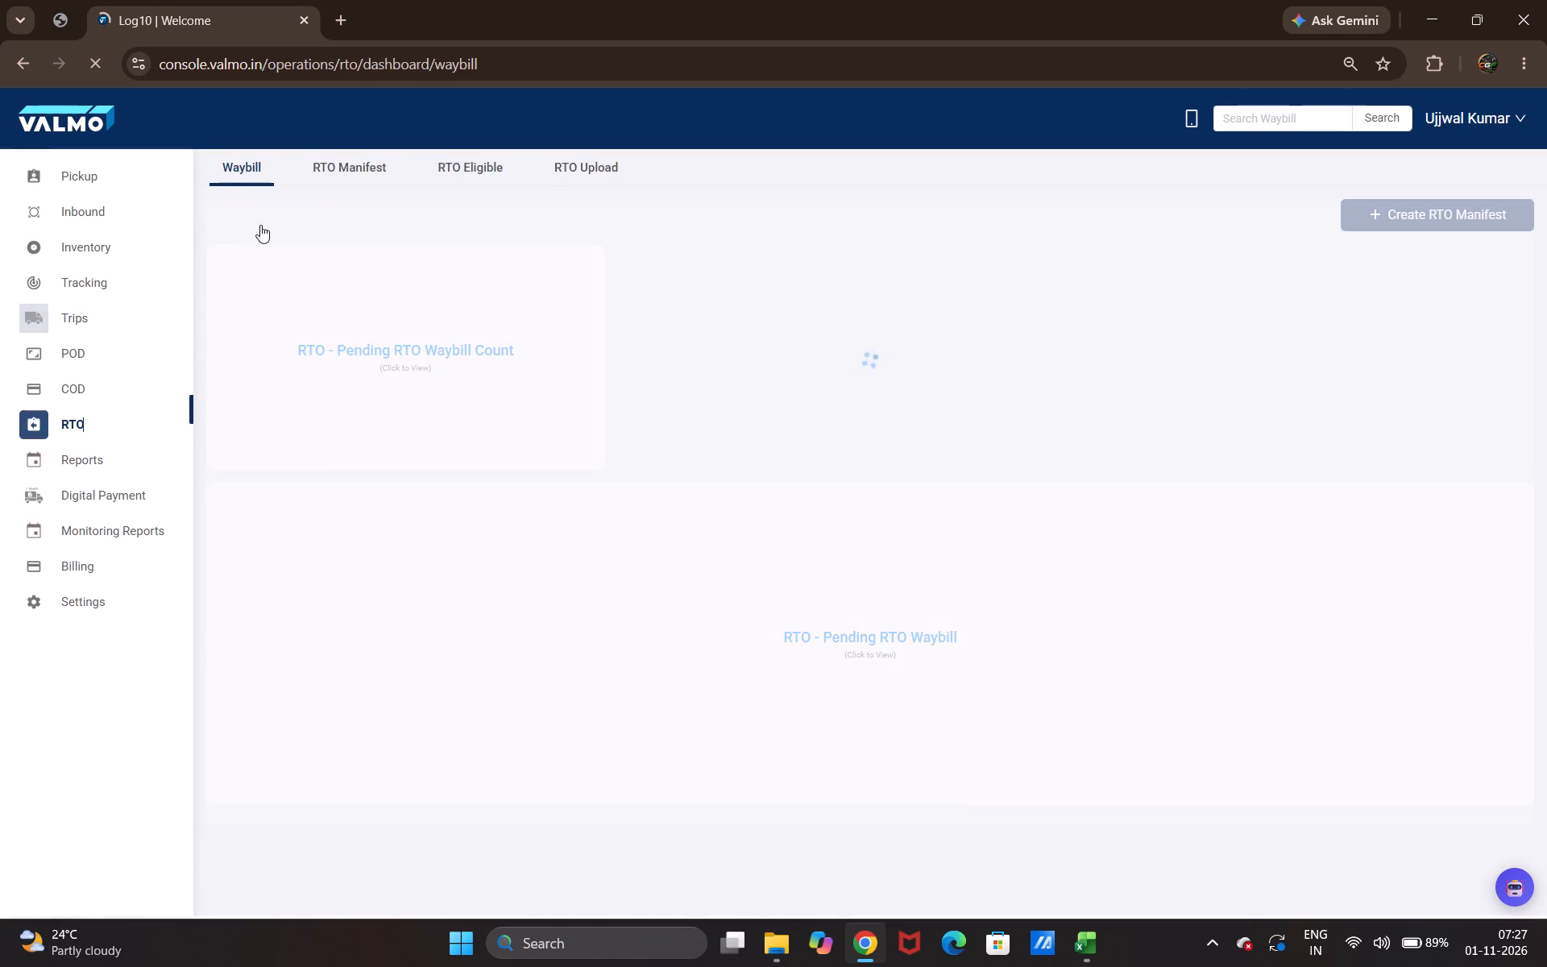
{"action": "left_click", "coordinate": [341, 158]}
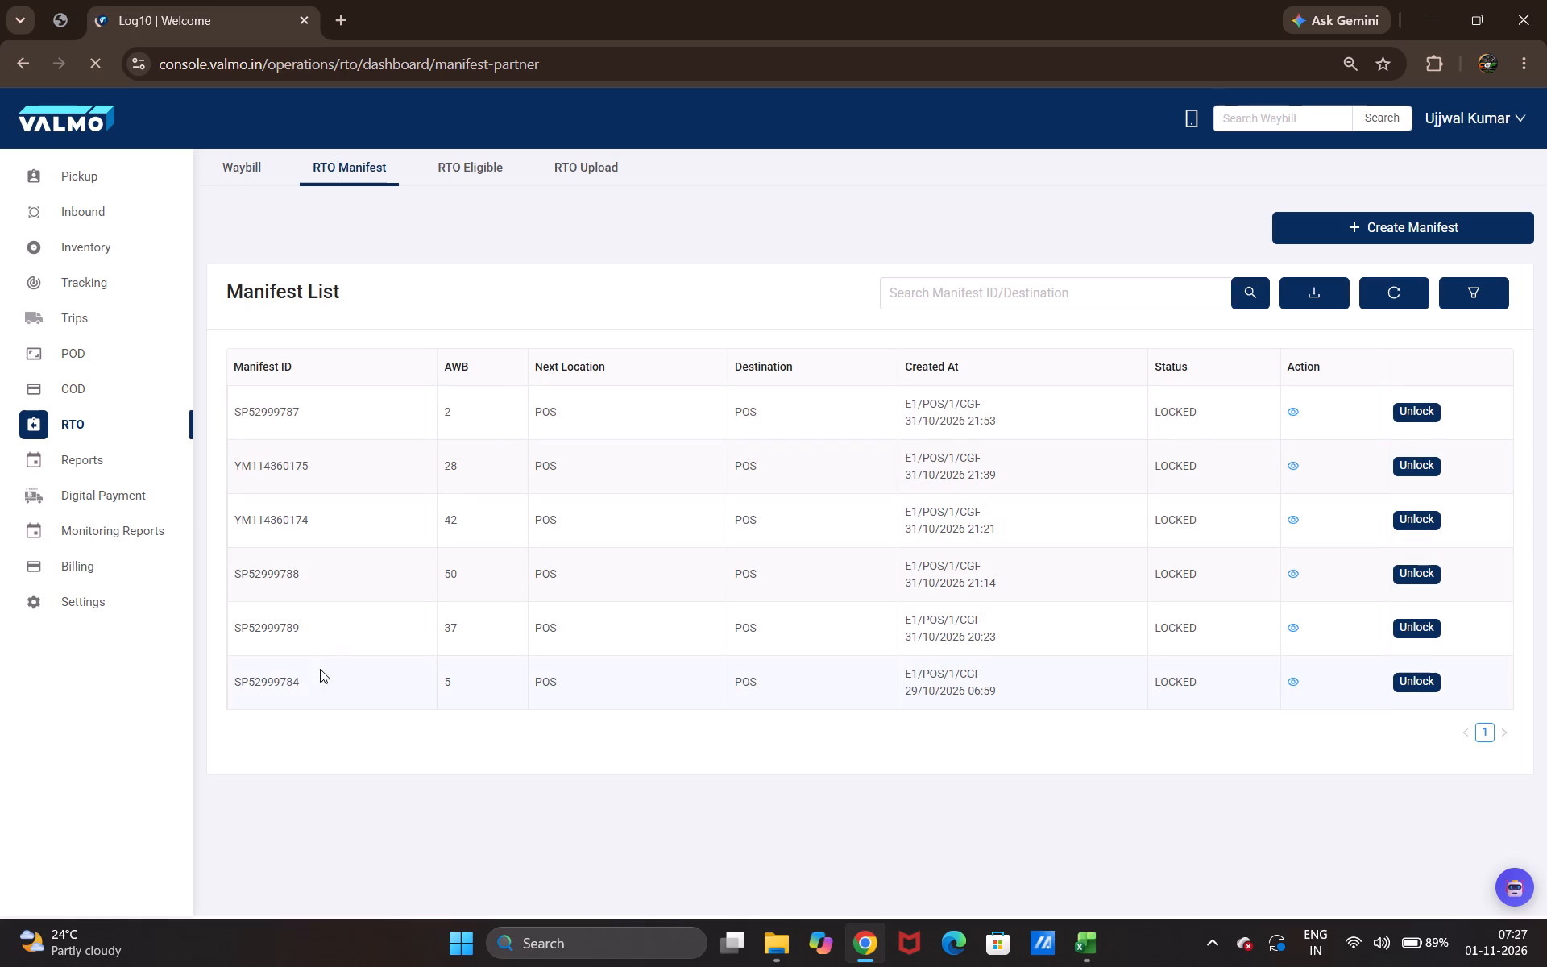
{"action": "double_click", "coordinate": [271, 680]}
{"action": "right_click", "coordinate": [271, 681]}
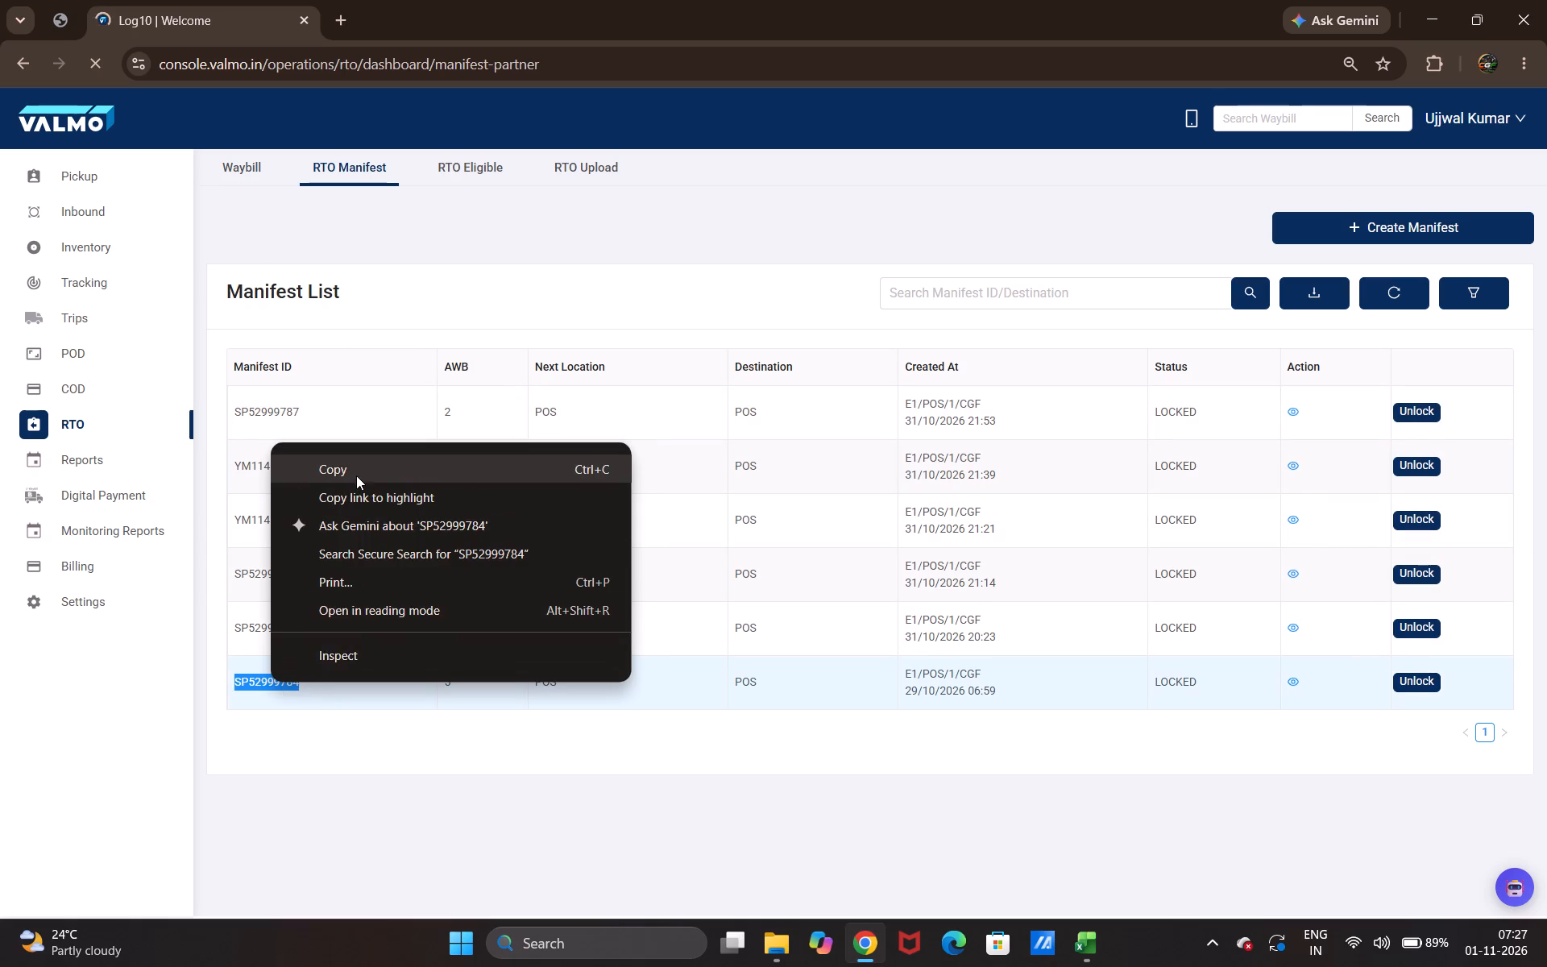
{"action": "left_click", "coordinate": [357, 471]}
{"action": "left_click", "coordinate": [1410, 685]}
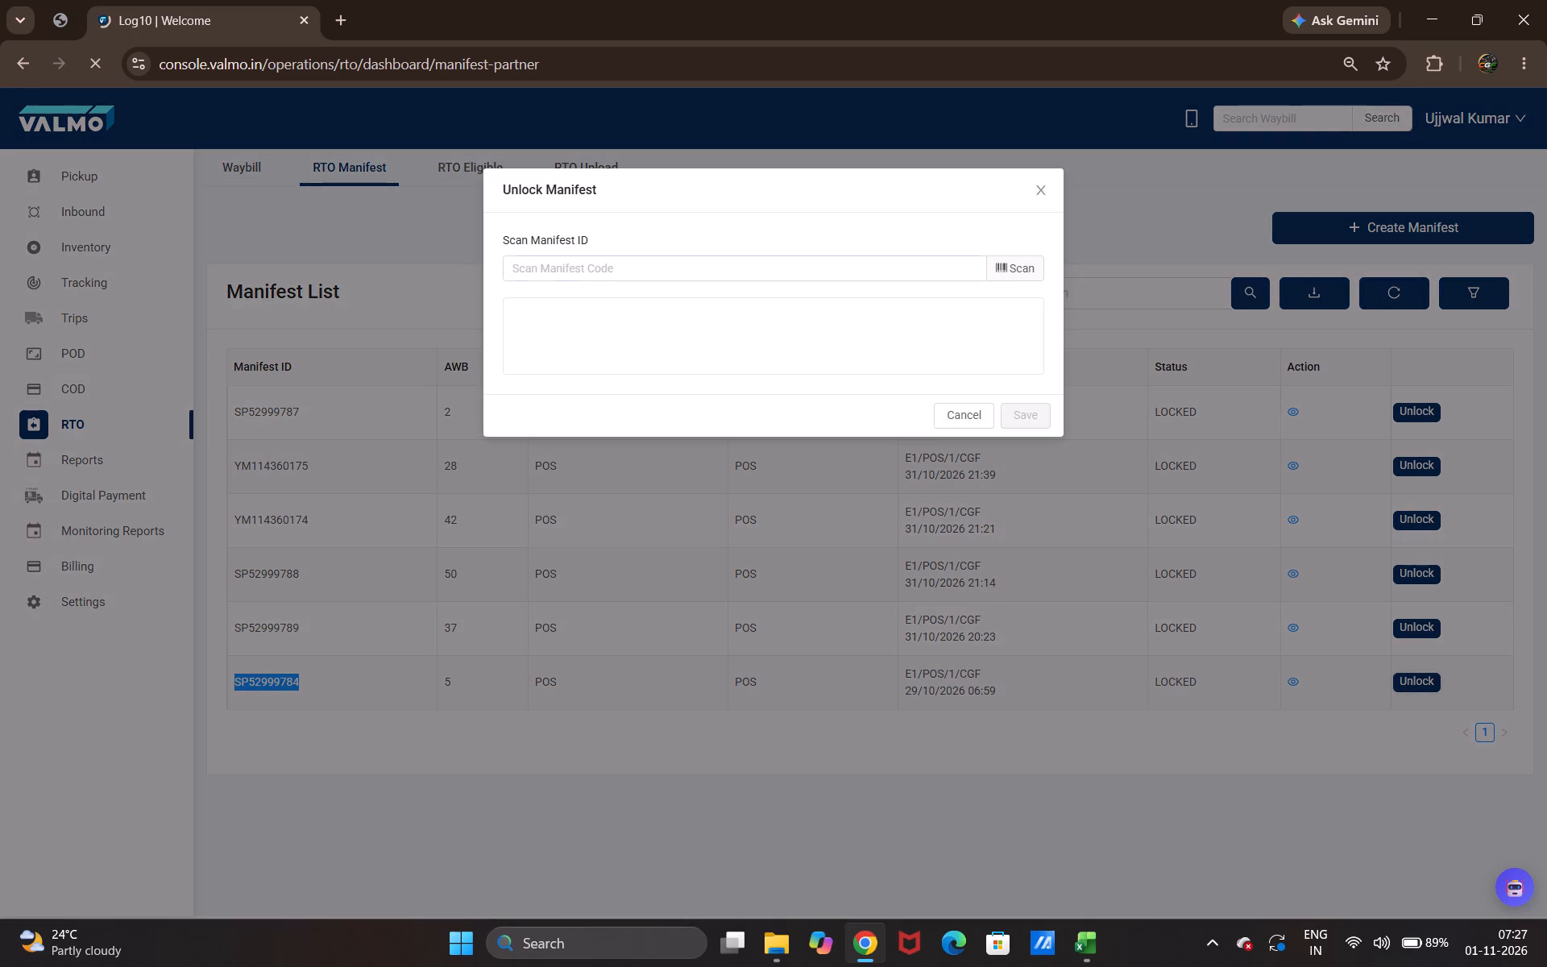
{"action": "right_click", "coordinate": [747, 272]}
{"action": "left_click", "coordinate": [799, 514]}
{"action": "left_click", "coordinate": [1006, 273]}
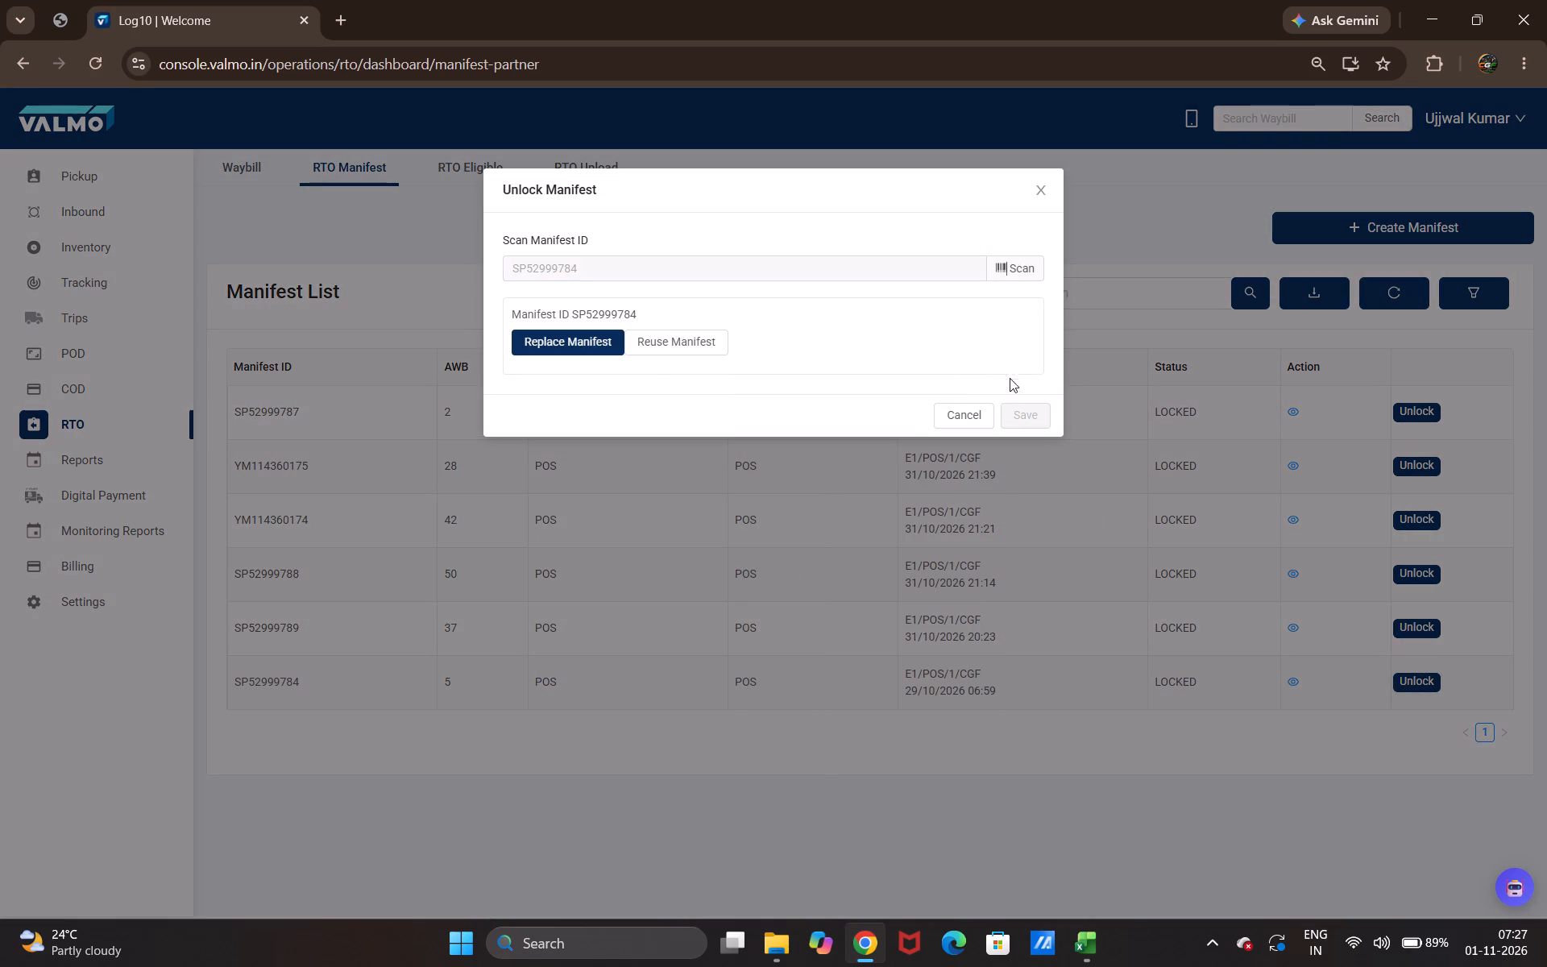
{"action": "left_click", "coordinate": [678, 331]}
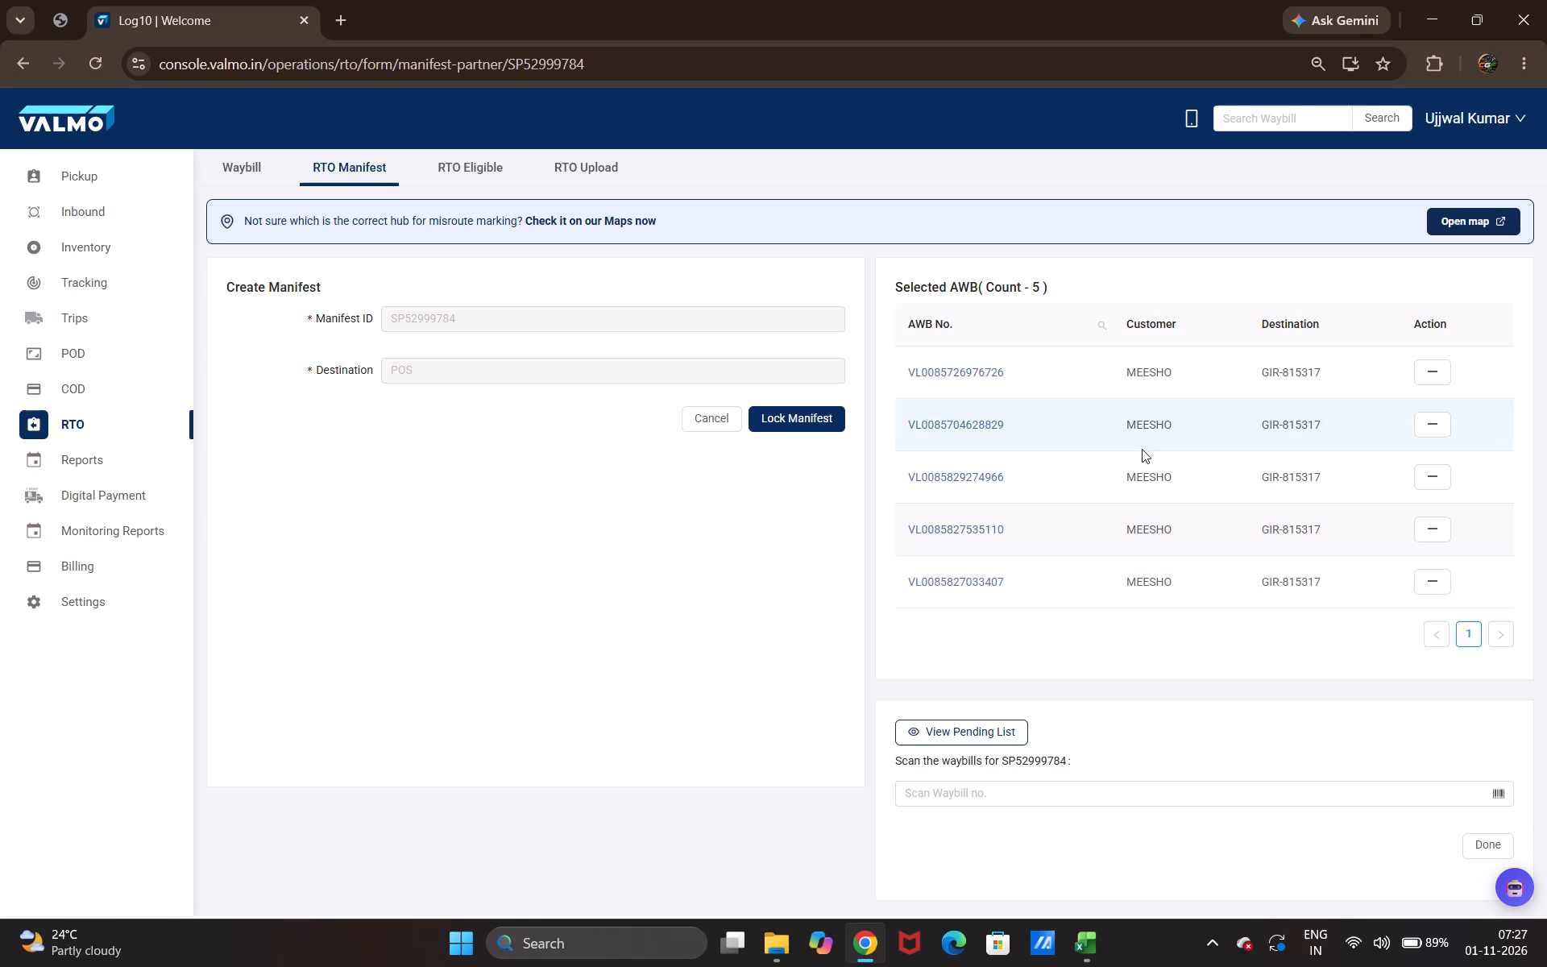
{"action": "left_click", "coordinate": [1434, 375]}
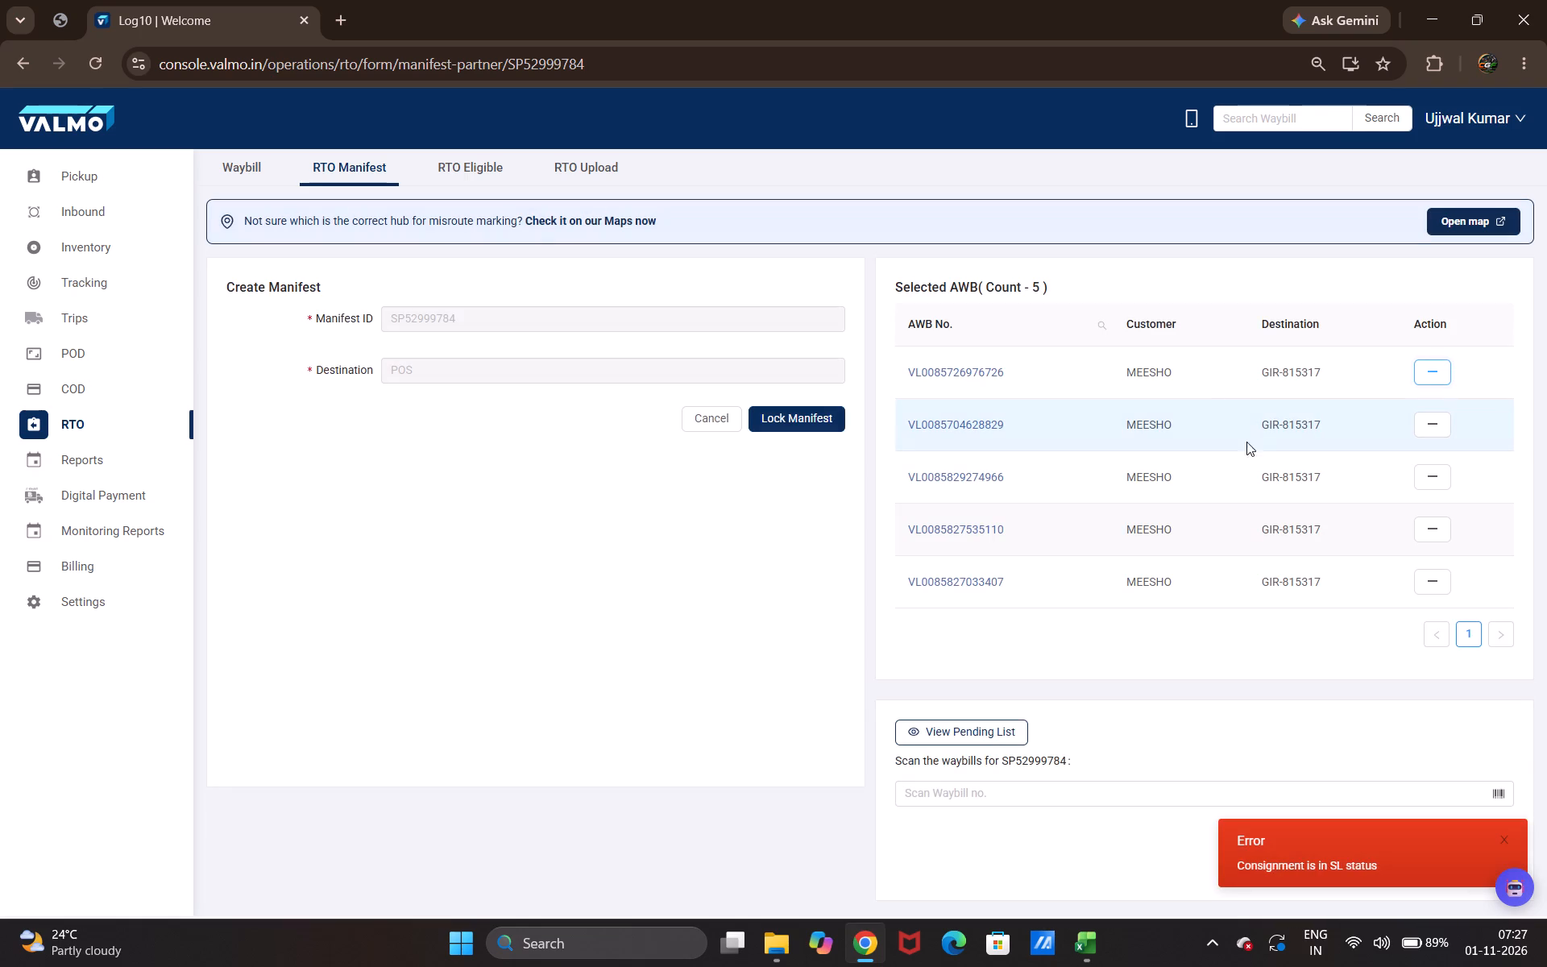
Lock manifest SP52999784 again with destination POS.
{"action": "left_click", "coordinate": [788, 414]}
{"action": "left_click", "coordinate": [703, 306]}
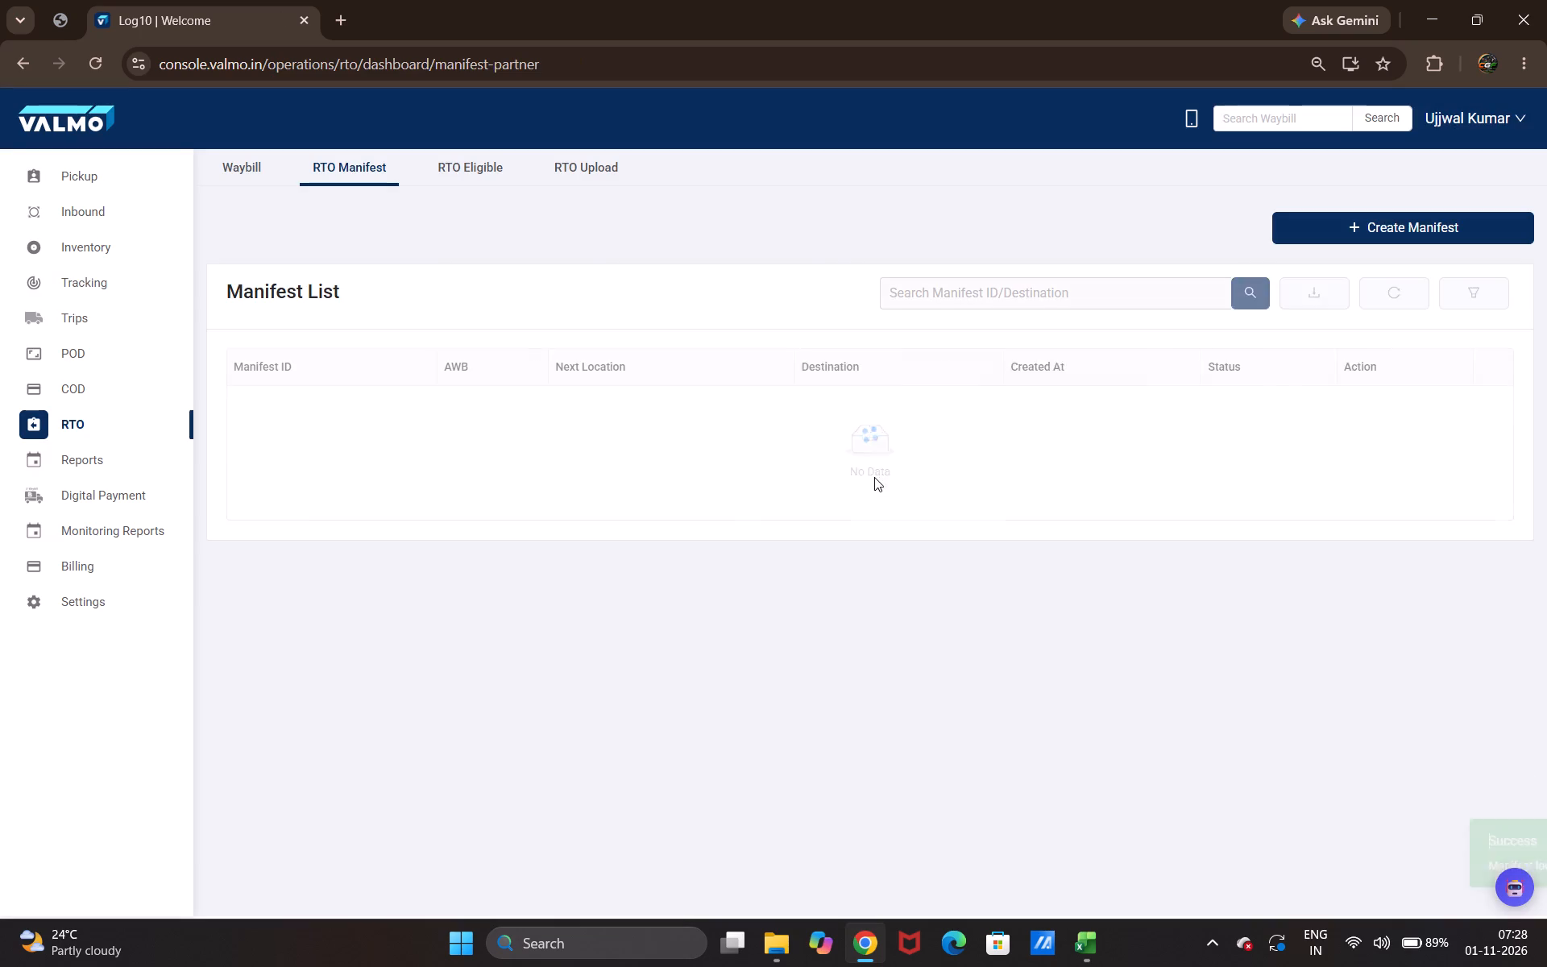
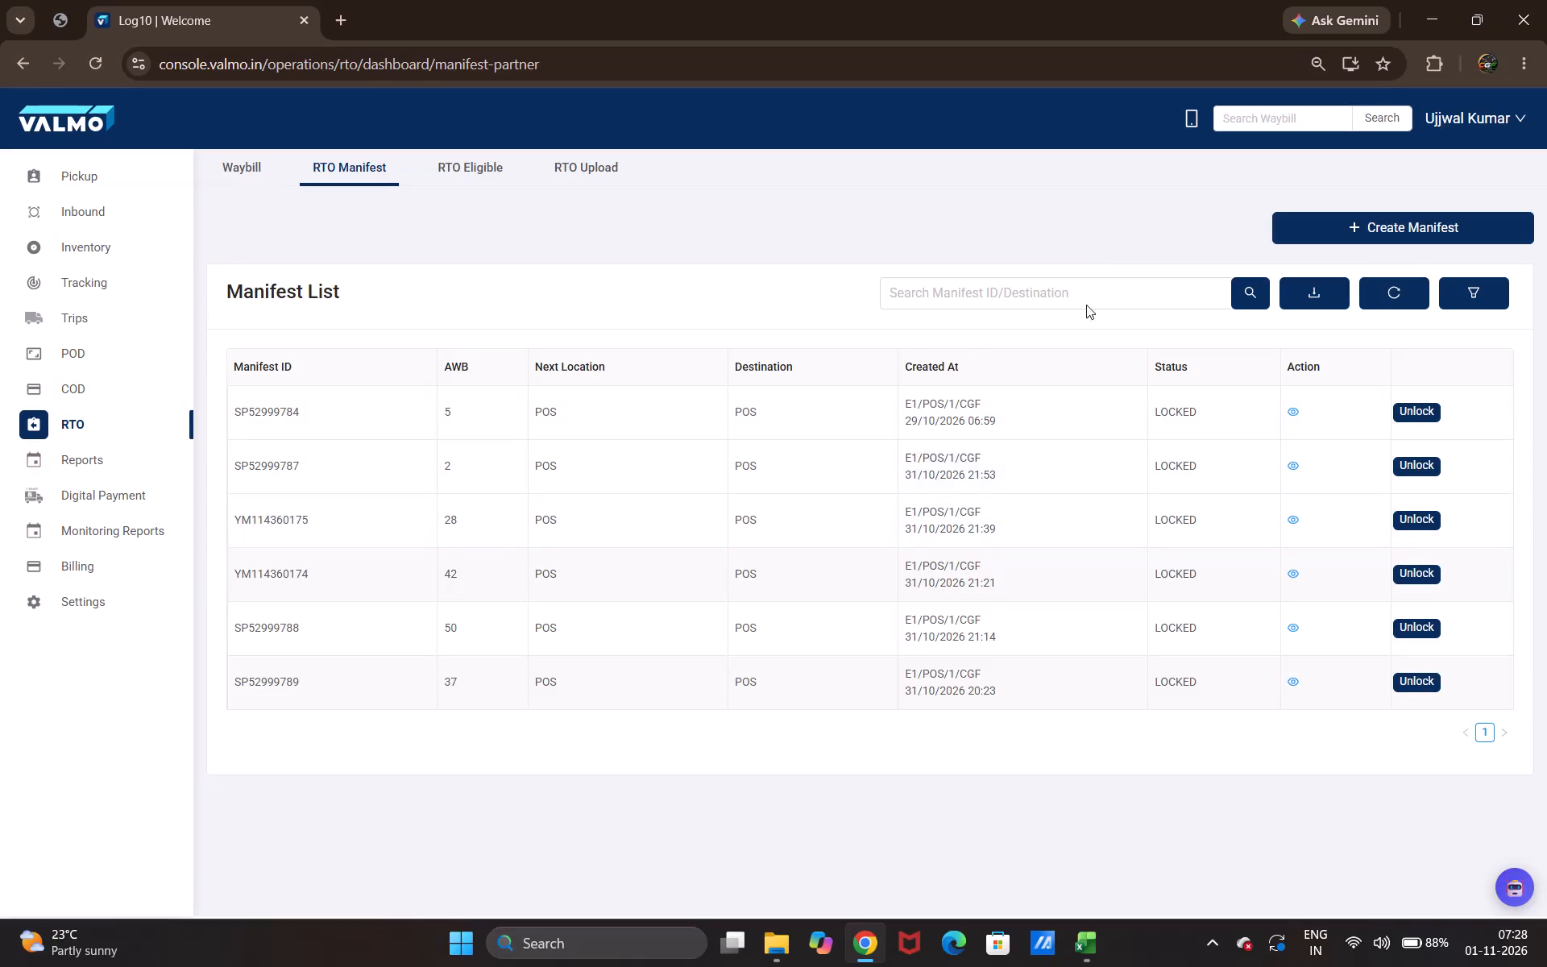
Create a new trip connection sheet with destination POS.
{"action": "scroll", "coordinate": [1078, 308], "scroll_direction": "up", "scroll_amount": 1}
{"action": "left_click", "coordinate": [91, 311]}
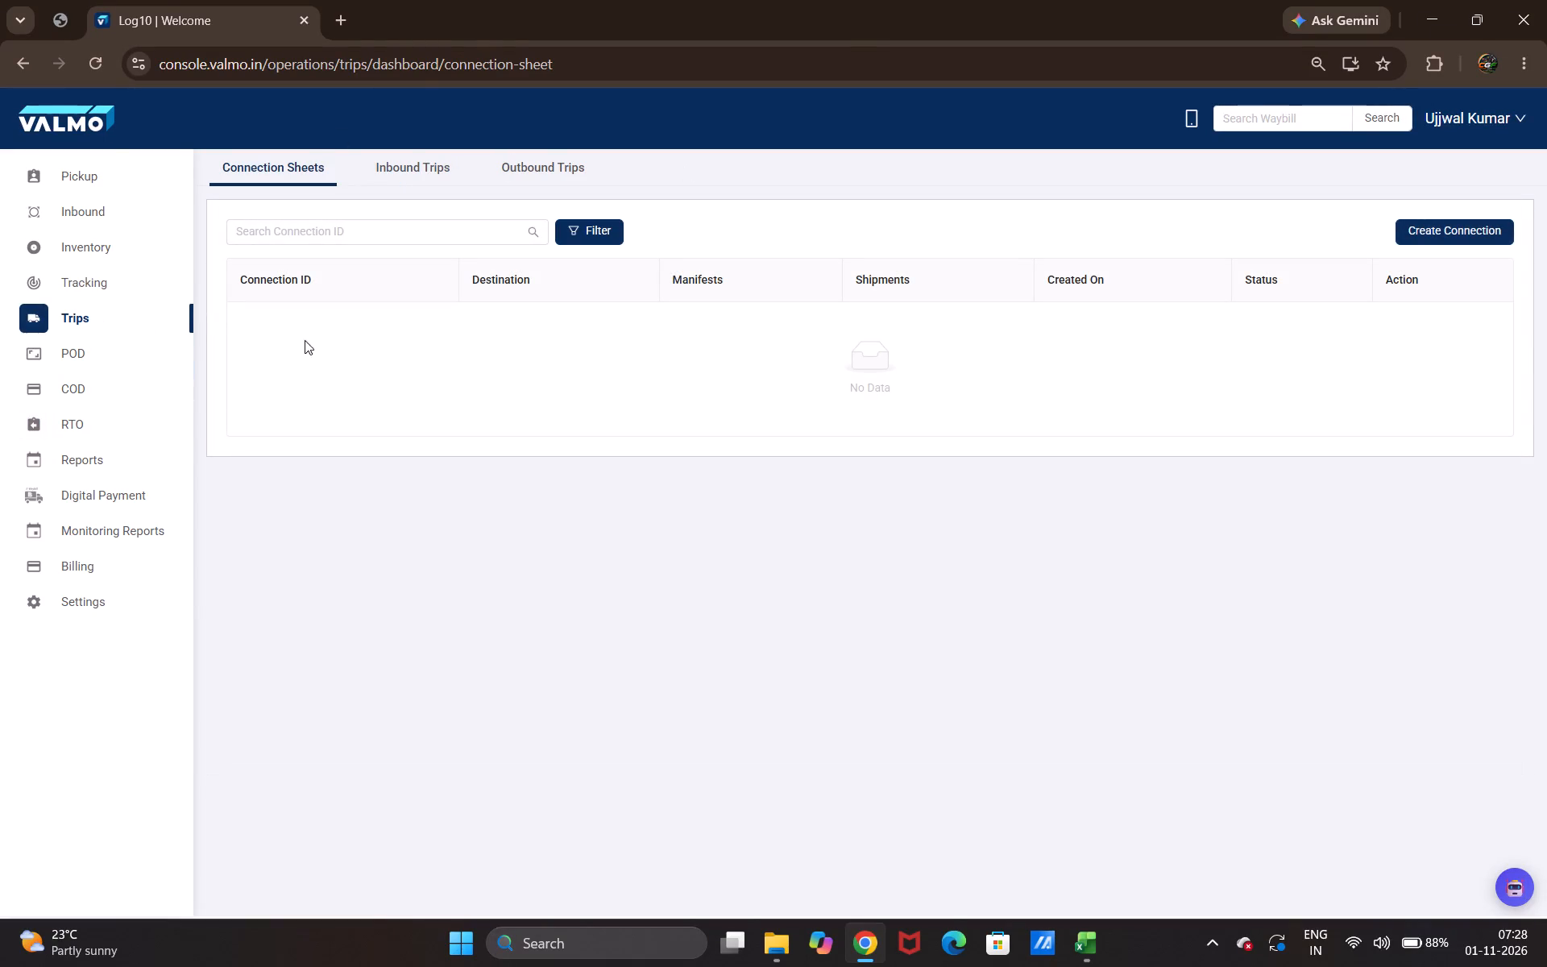
{"action": "left_click", "coordinate": [343, 231]}
{"action": "left_click", "coordinate": [1422, 234]}
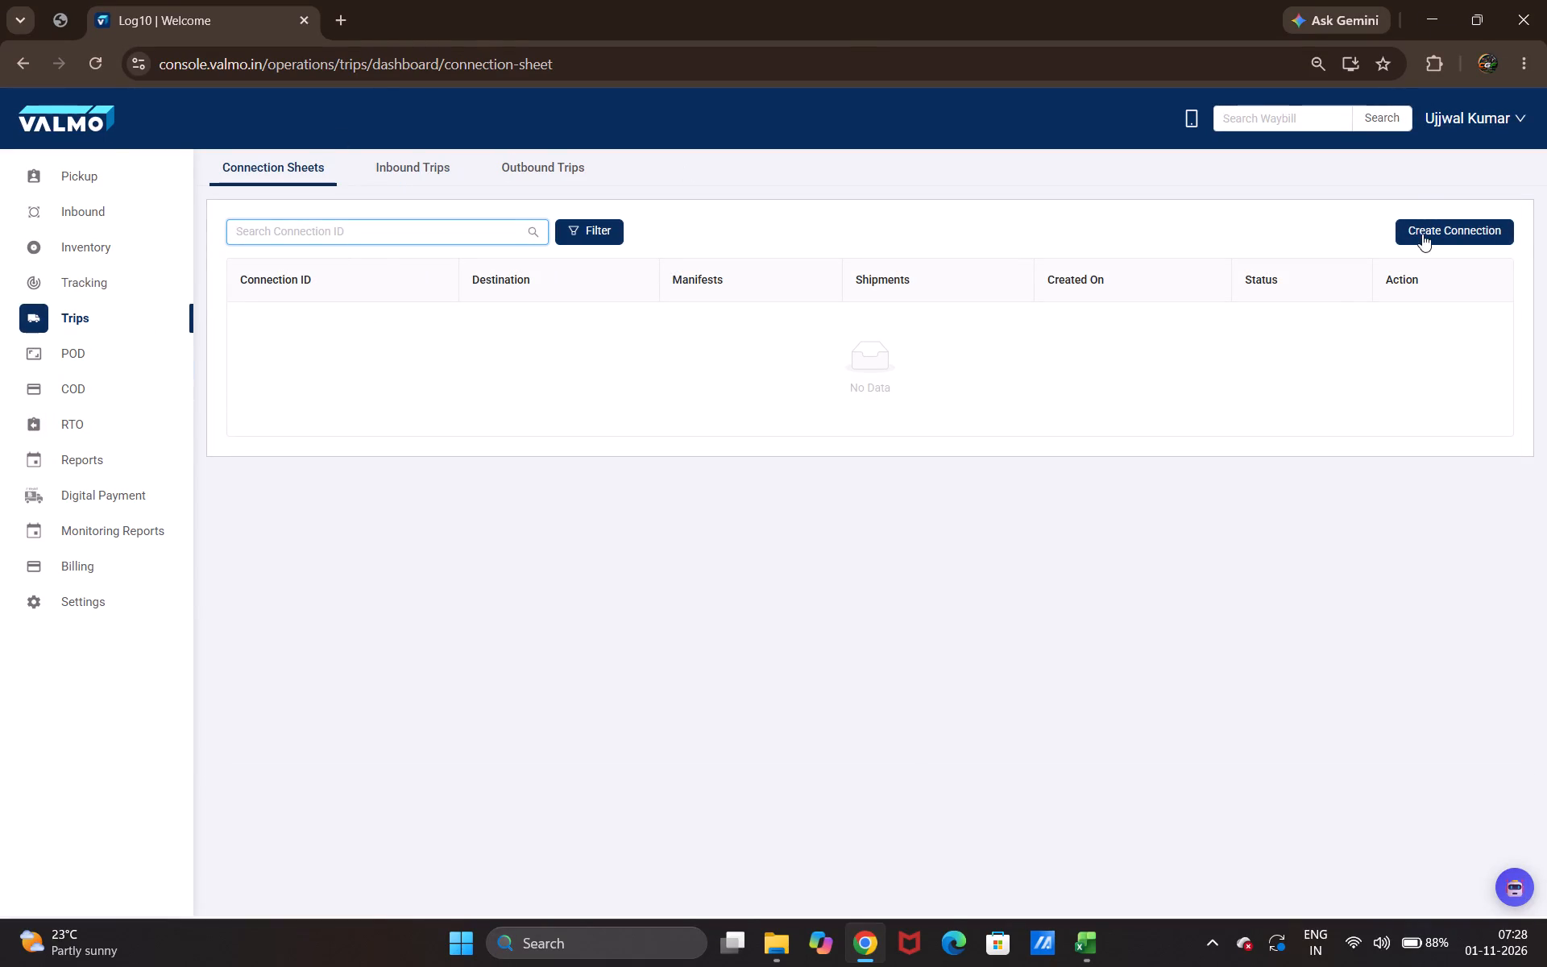
{"action": "left_click", "coordinate": [500, 268]}
{"action": "left_click", "coordinate": [513, 306]}
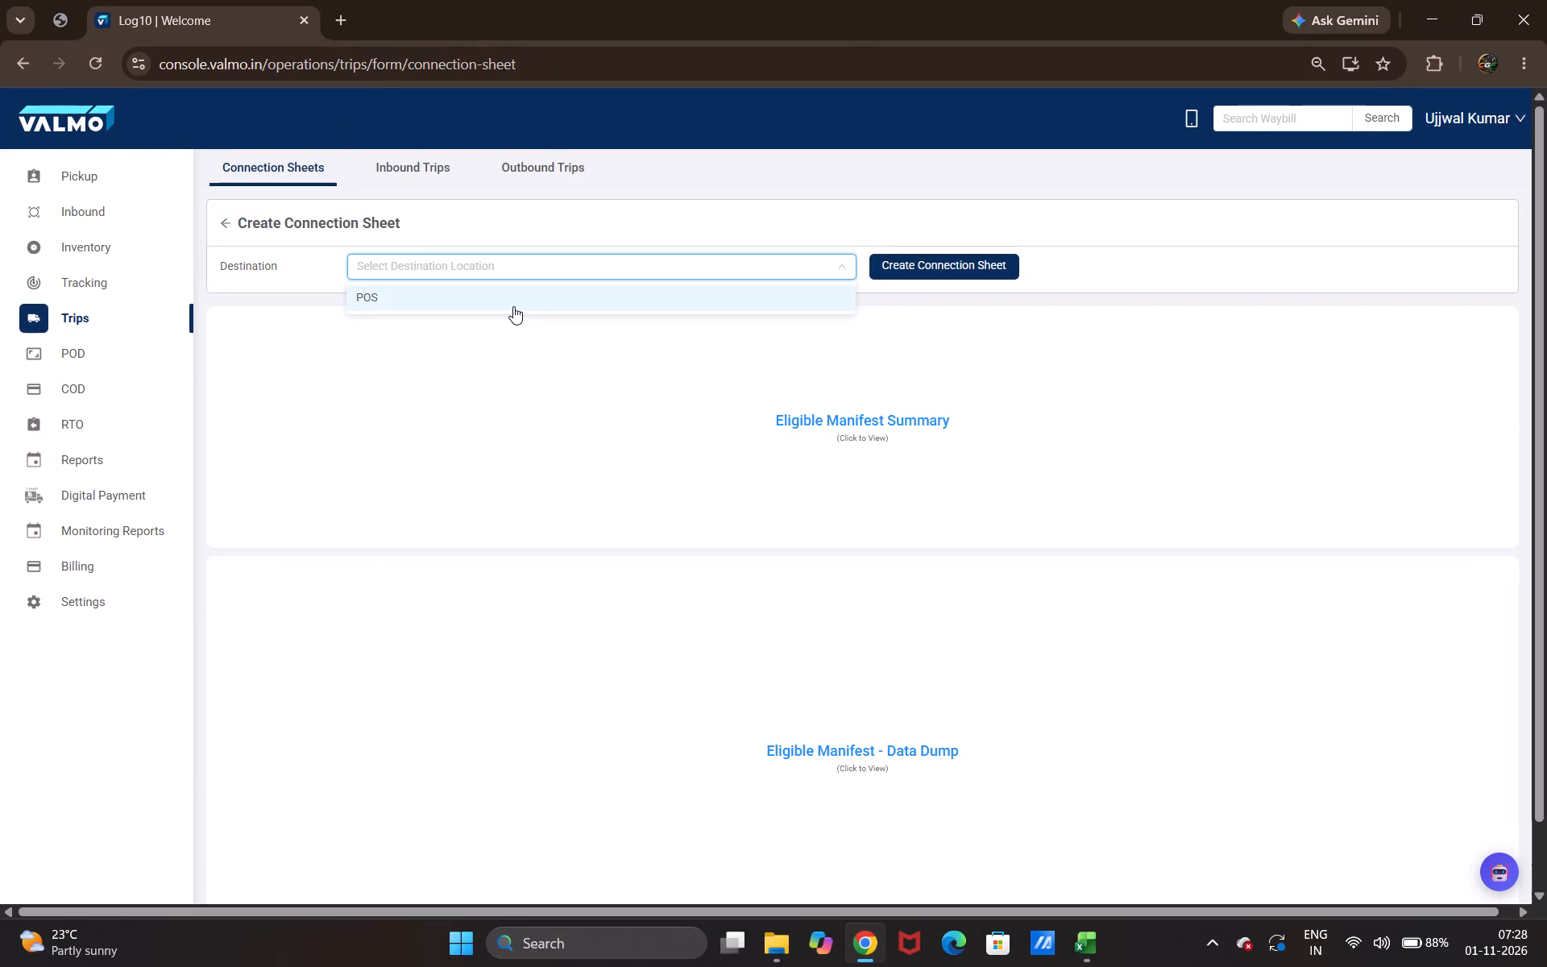
{"action": "left_click", "coordinate": [906, 263]}
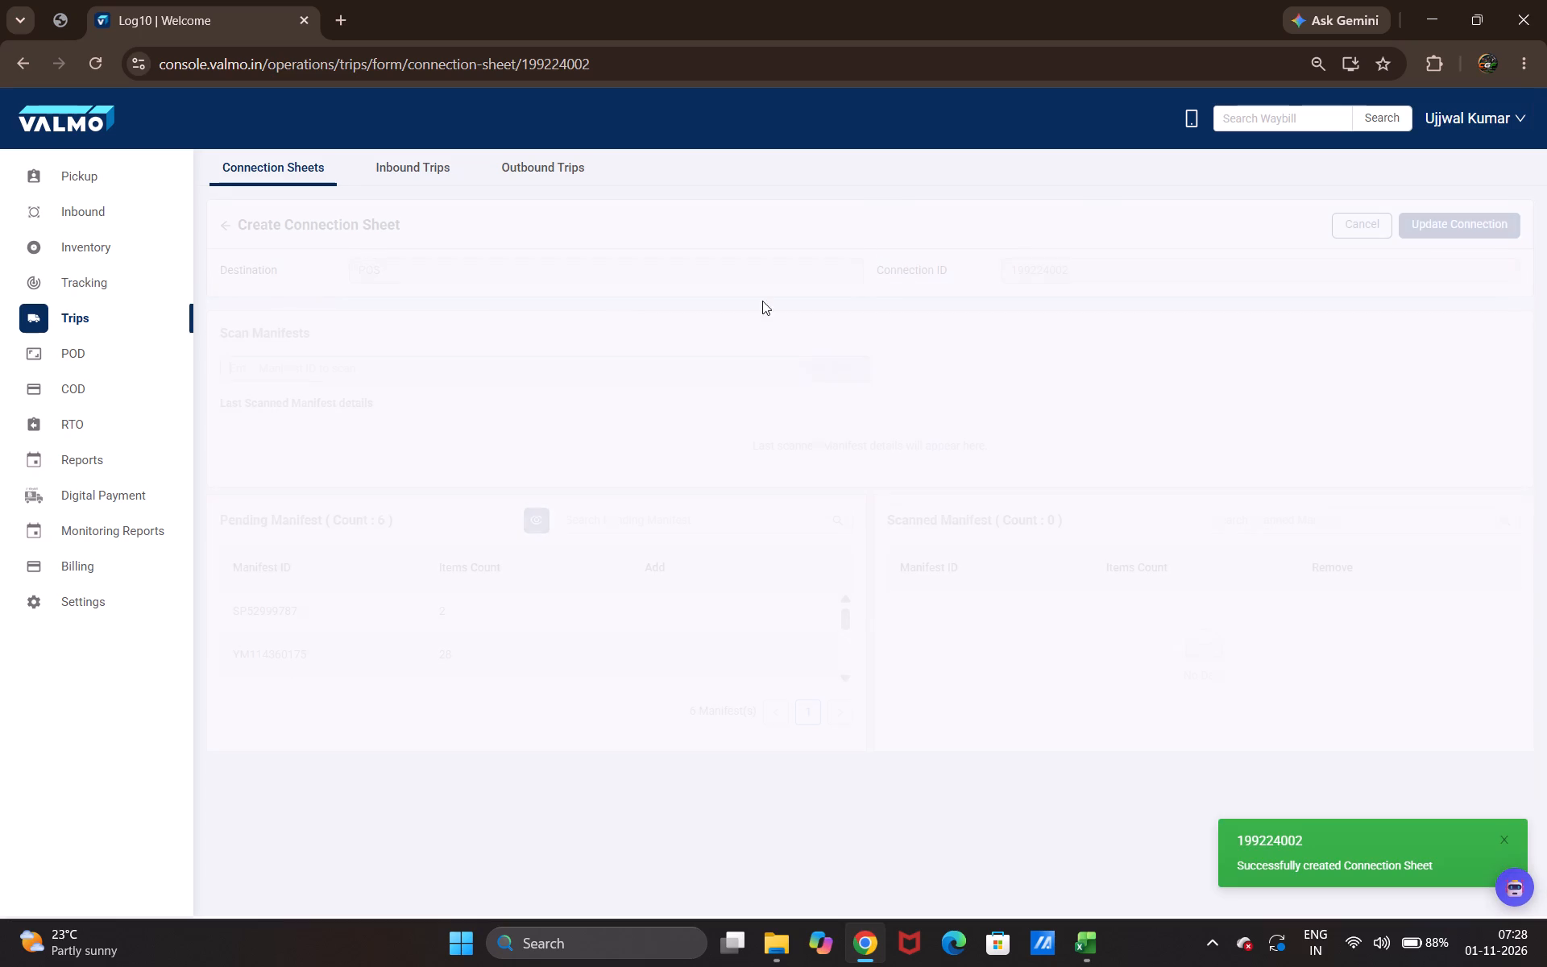
Scan pending manifest SP52999787 into the connection sheet.
{"action": "double_click", "coordinate": [258, 608]}
{"action": "right_click", "coordinate": [259, 606]}
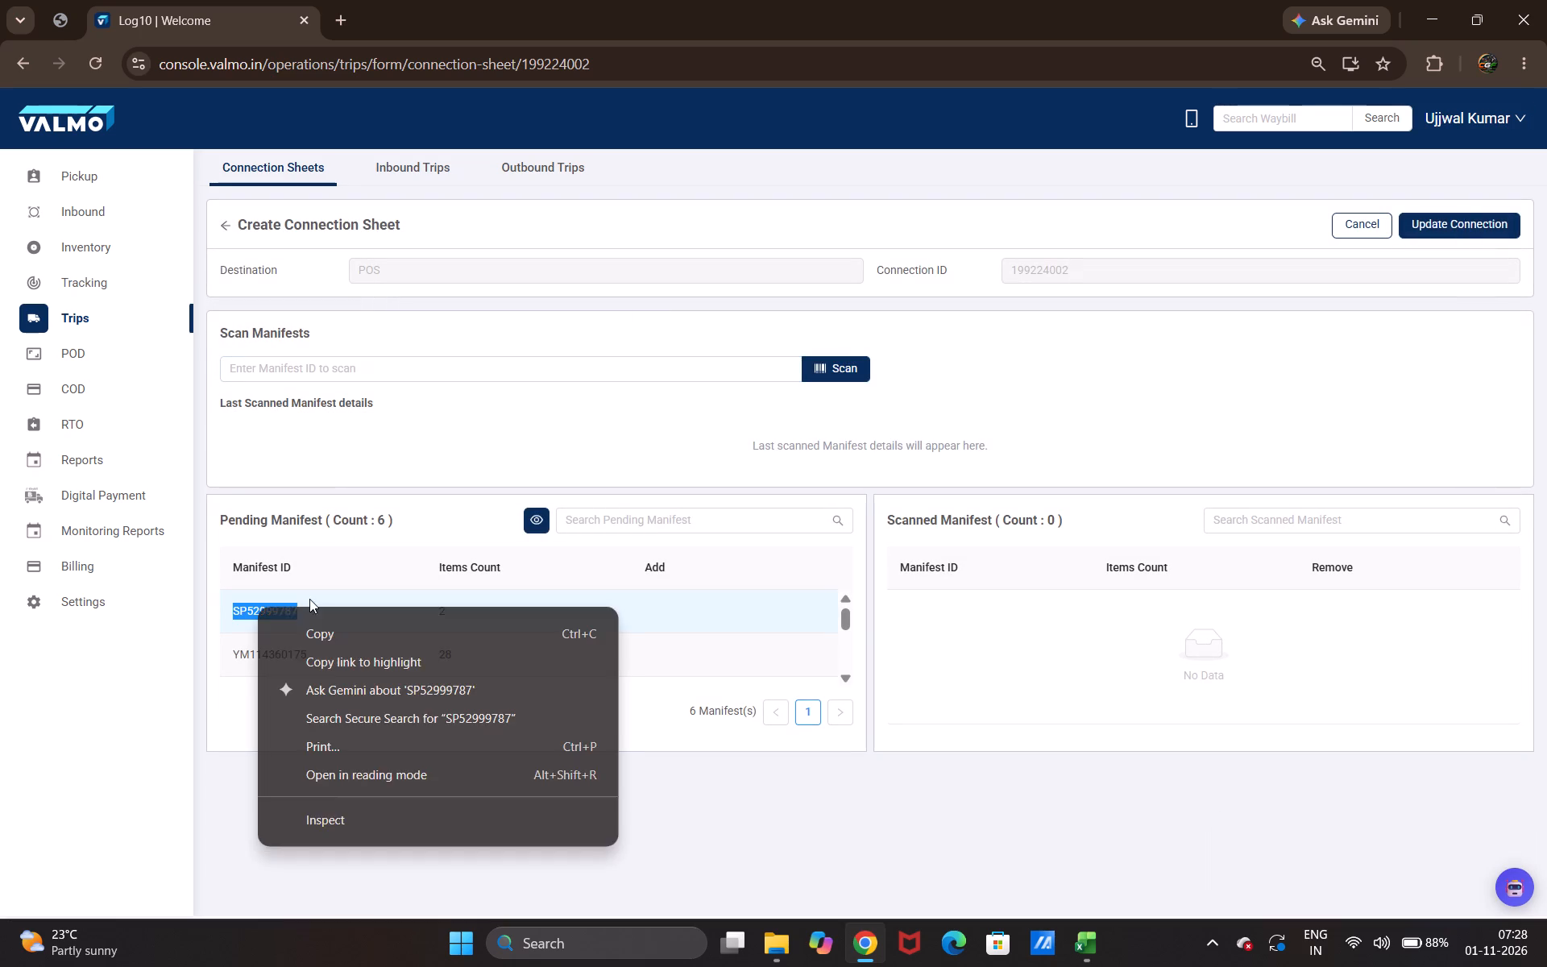
{"action": "left_click", "coordinate": [321, 631]}
{"action": "right_click", "coordinate": [330, 367]}
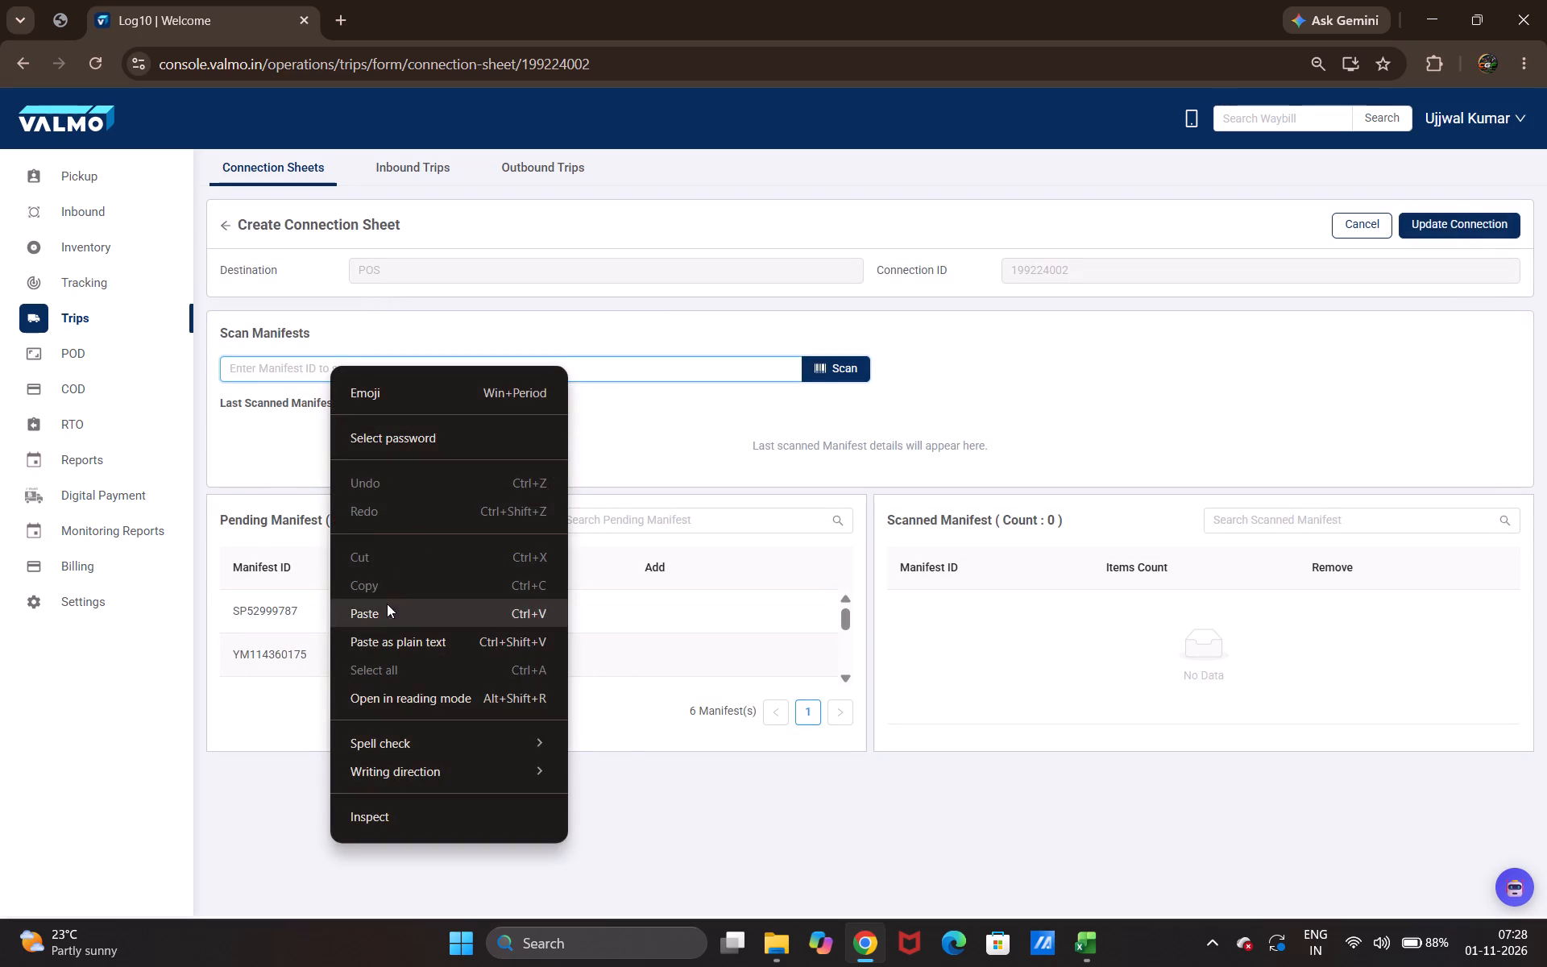
{"action": "left_click", "coordinate": [379, 612]}
{"action": "left_click", "coordinate": [824, 363]}
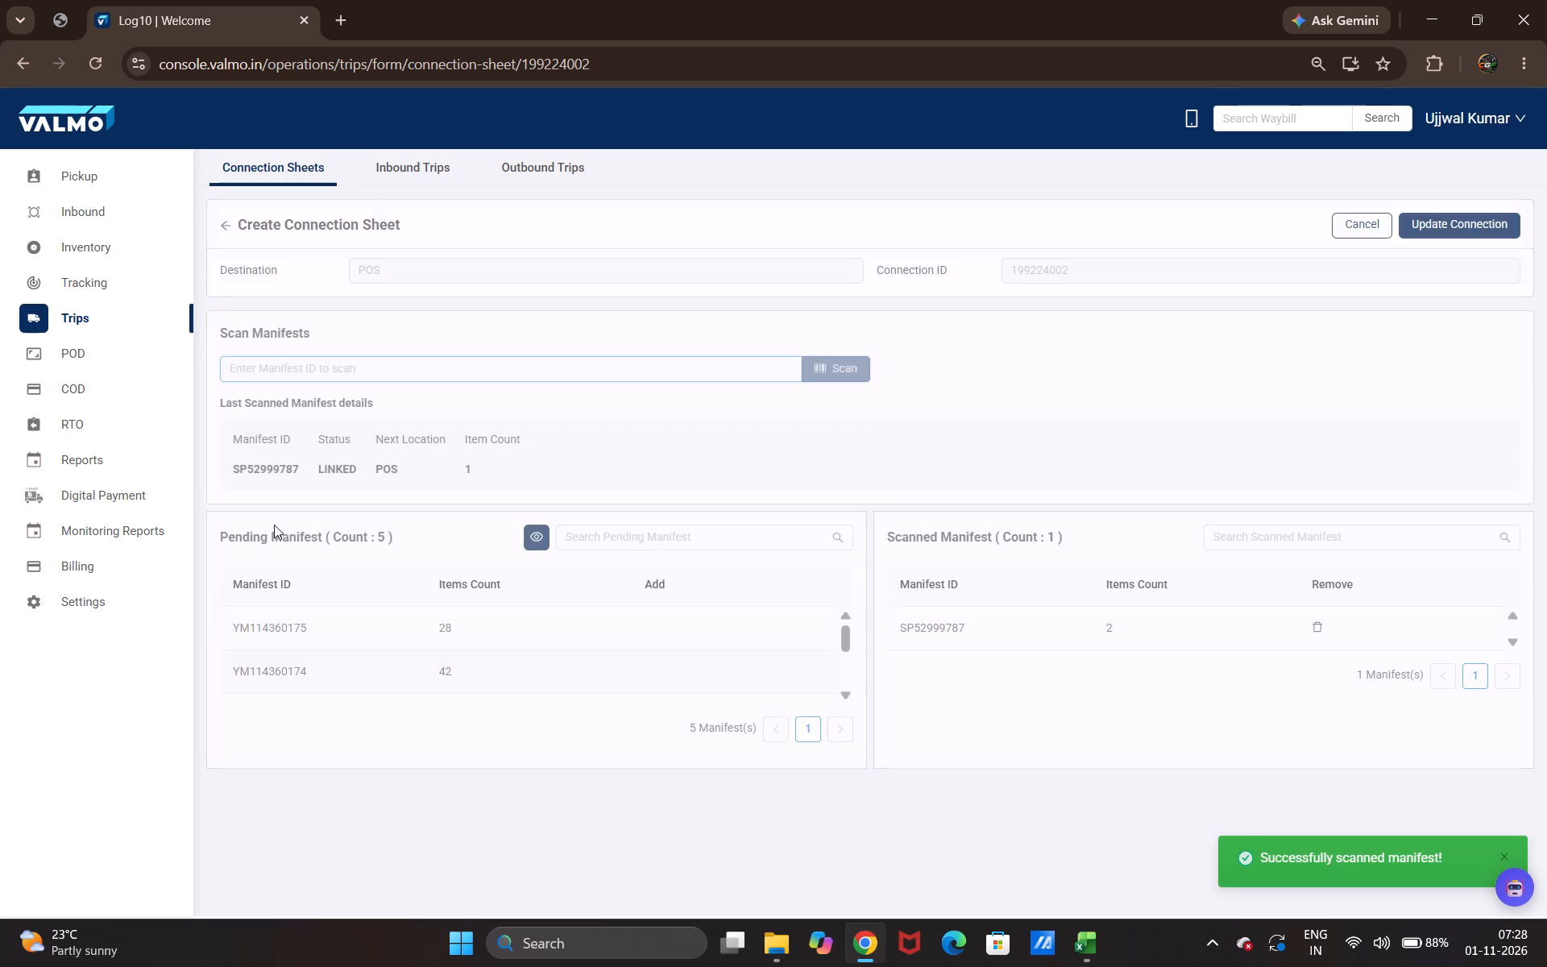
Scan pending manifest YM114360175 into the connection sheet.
{"action": "double_click", "coordinate": [269, 617]}
{"action": "left_click", "coordinate": [272, 622]}
{"action": "double_click", "coordinate": [280, 633]}
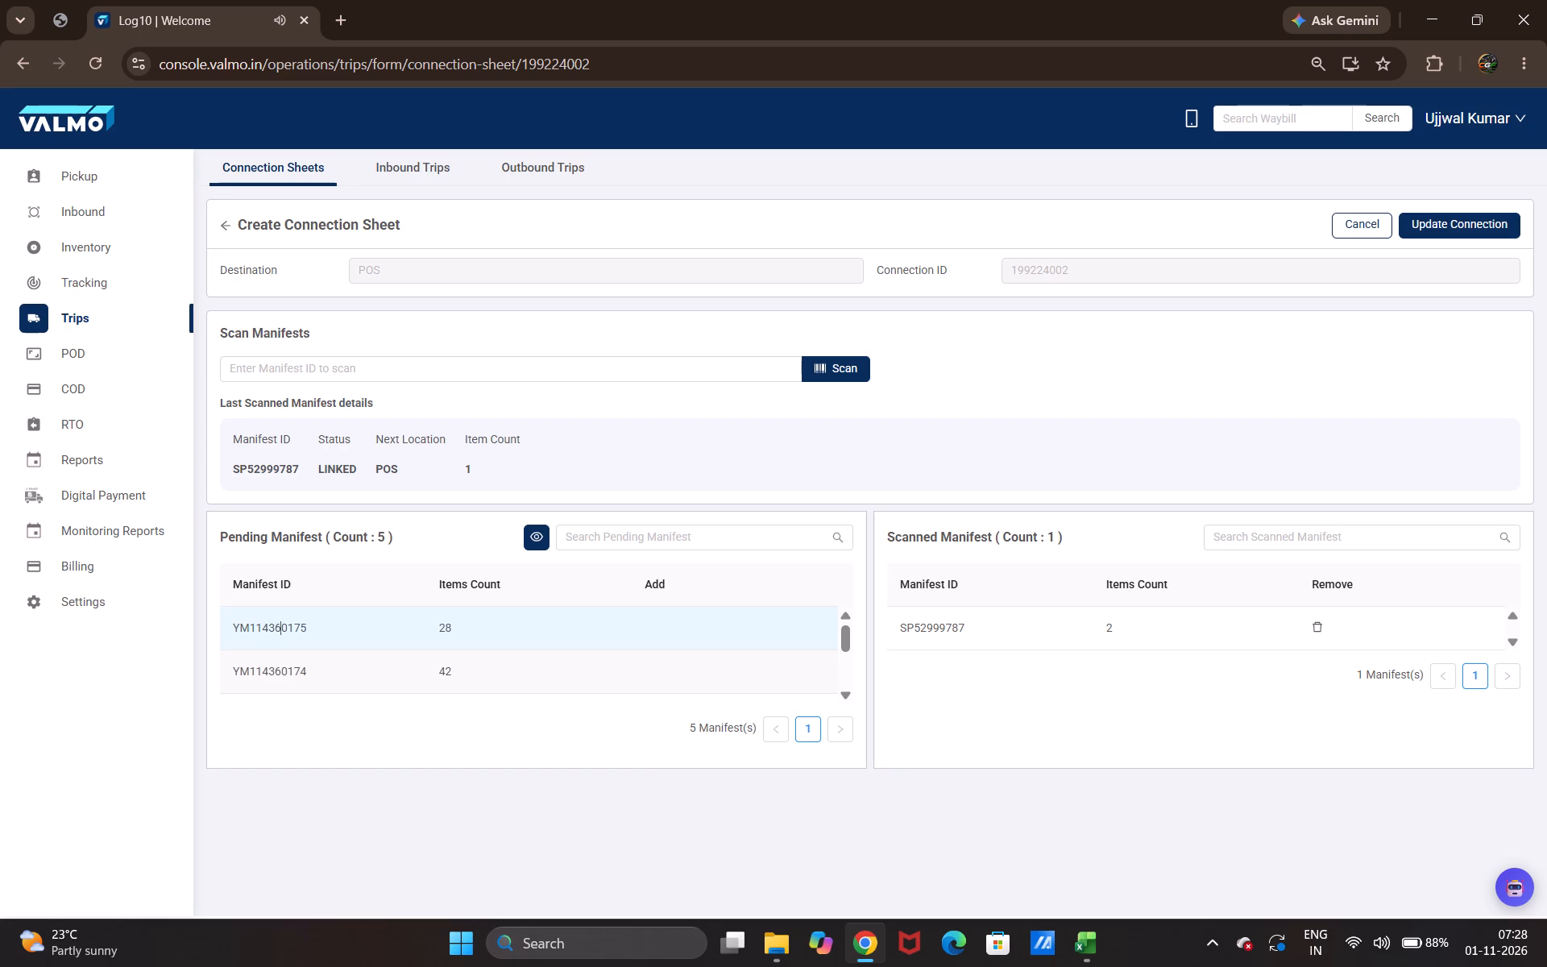
{"action": "right_click", "coordinate": [276, 629]}
{"action": "left_click", "coordinate": [336, 652]}
{"action": "right_click", "coordinate": [352, 371]}
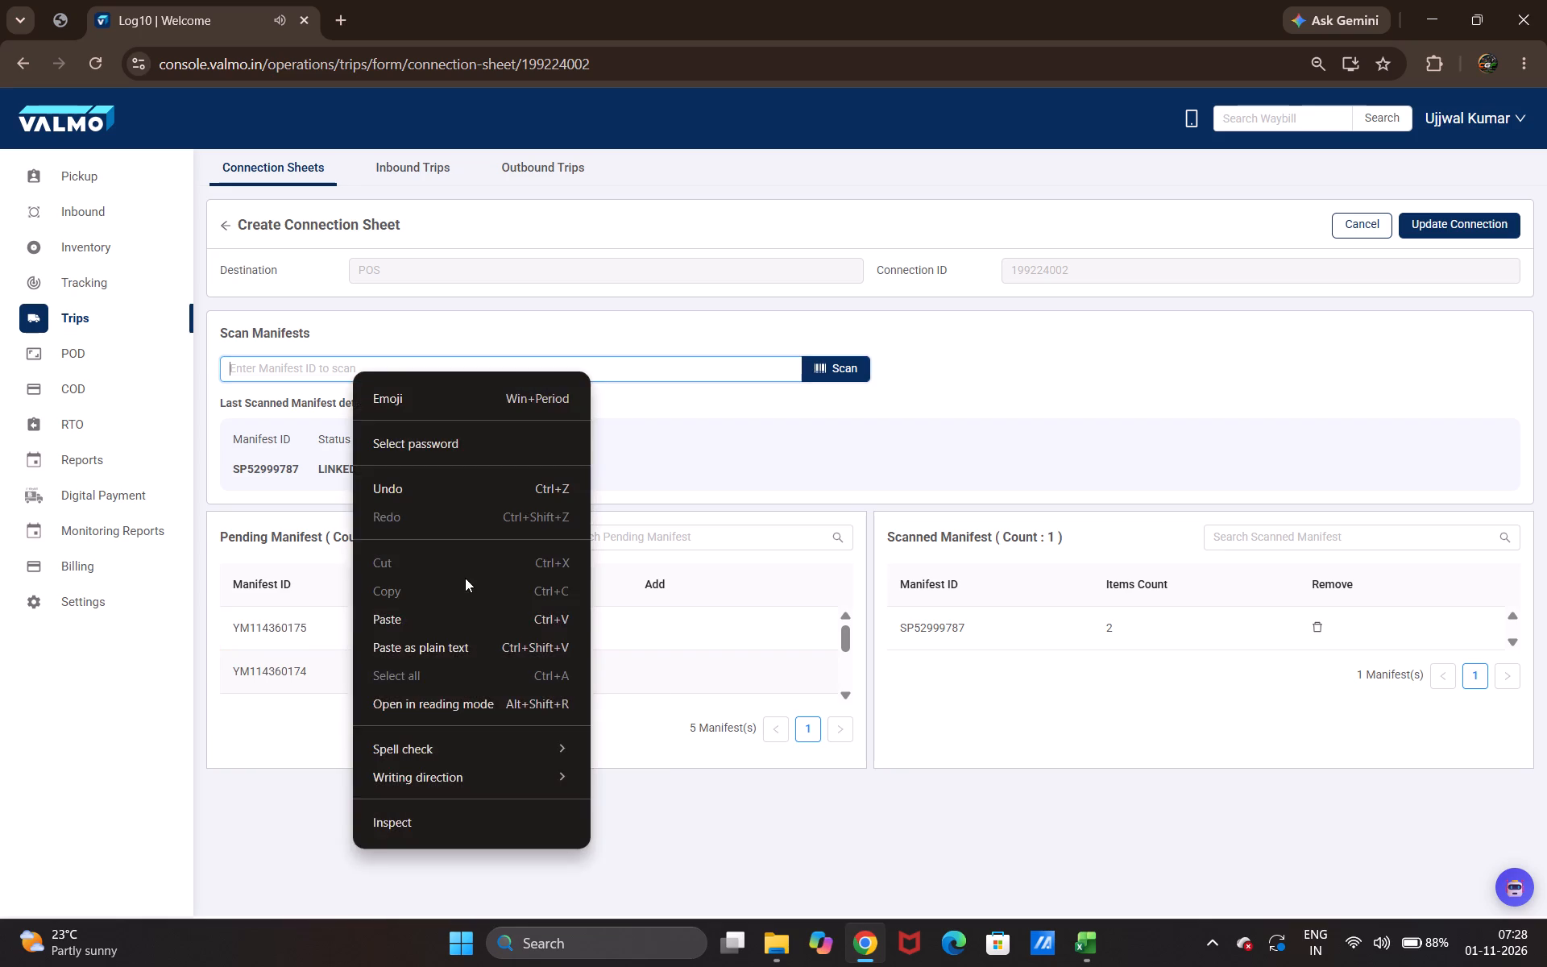
{"action": "left_click", "coordinate": [405, 626]}
{"action": "left_click", "coordinate": [823, 364]}
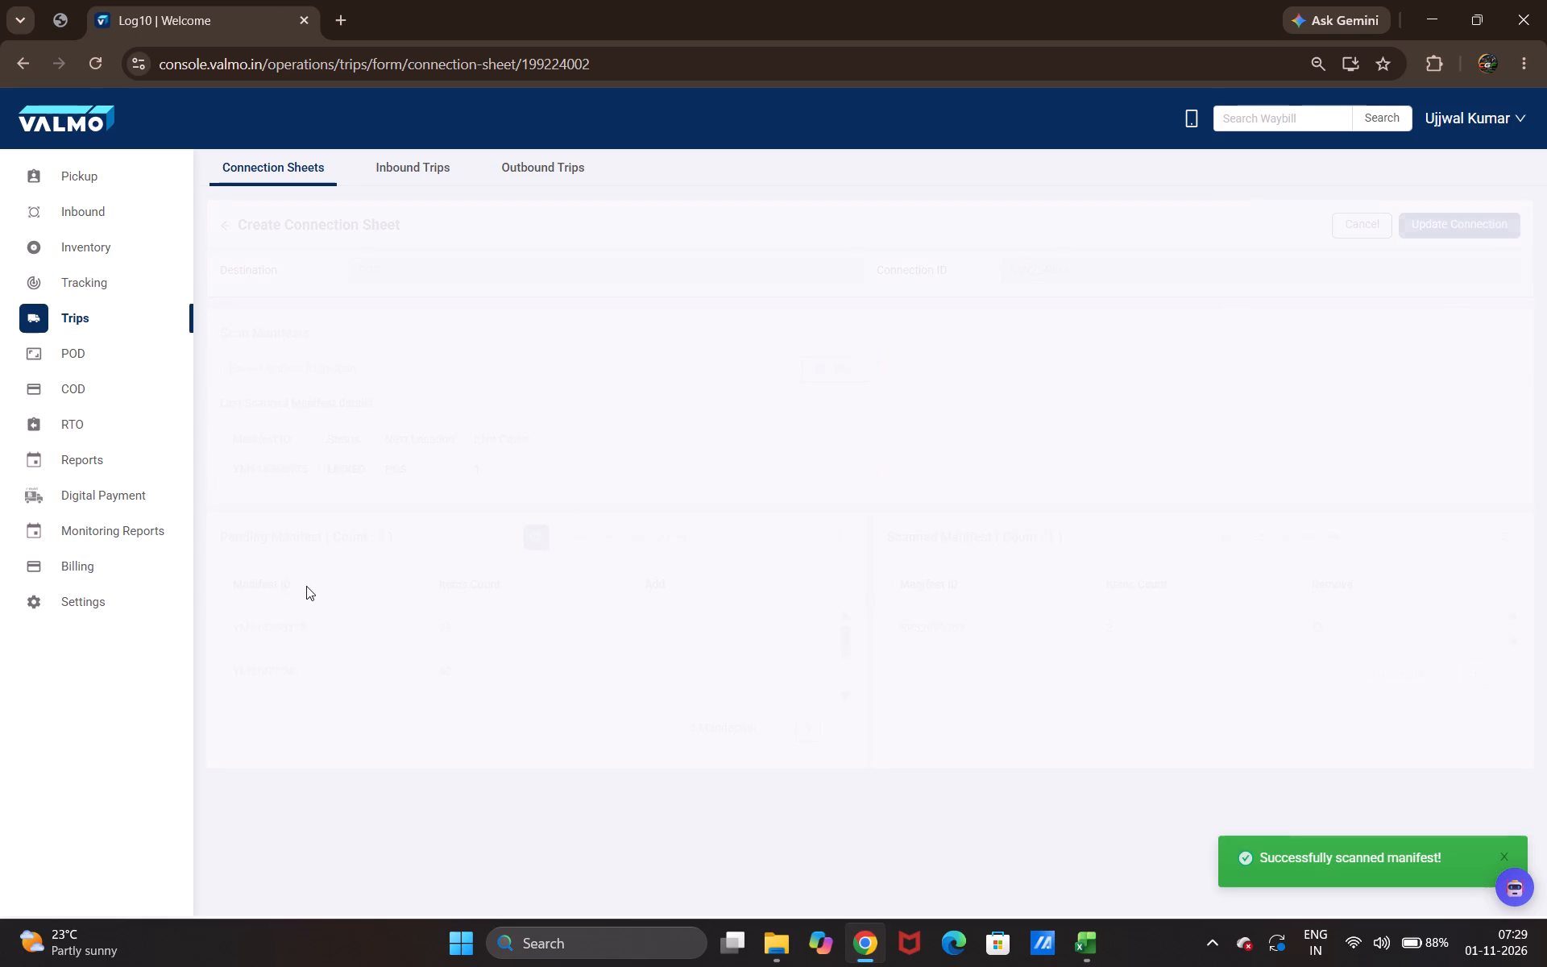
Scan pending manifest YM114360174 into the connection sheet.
{"action": "double_click", "coordinate": [293, 618]}
{"action": "right_click", "coordinate": [295, 633]}
{"action": "left_click", "coordinate": [363, 661]}
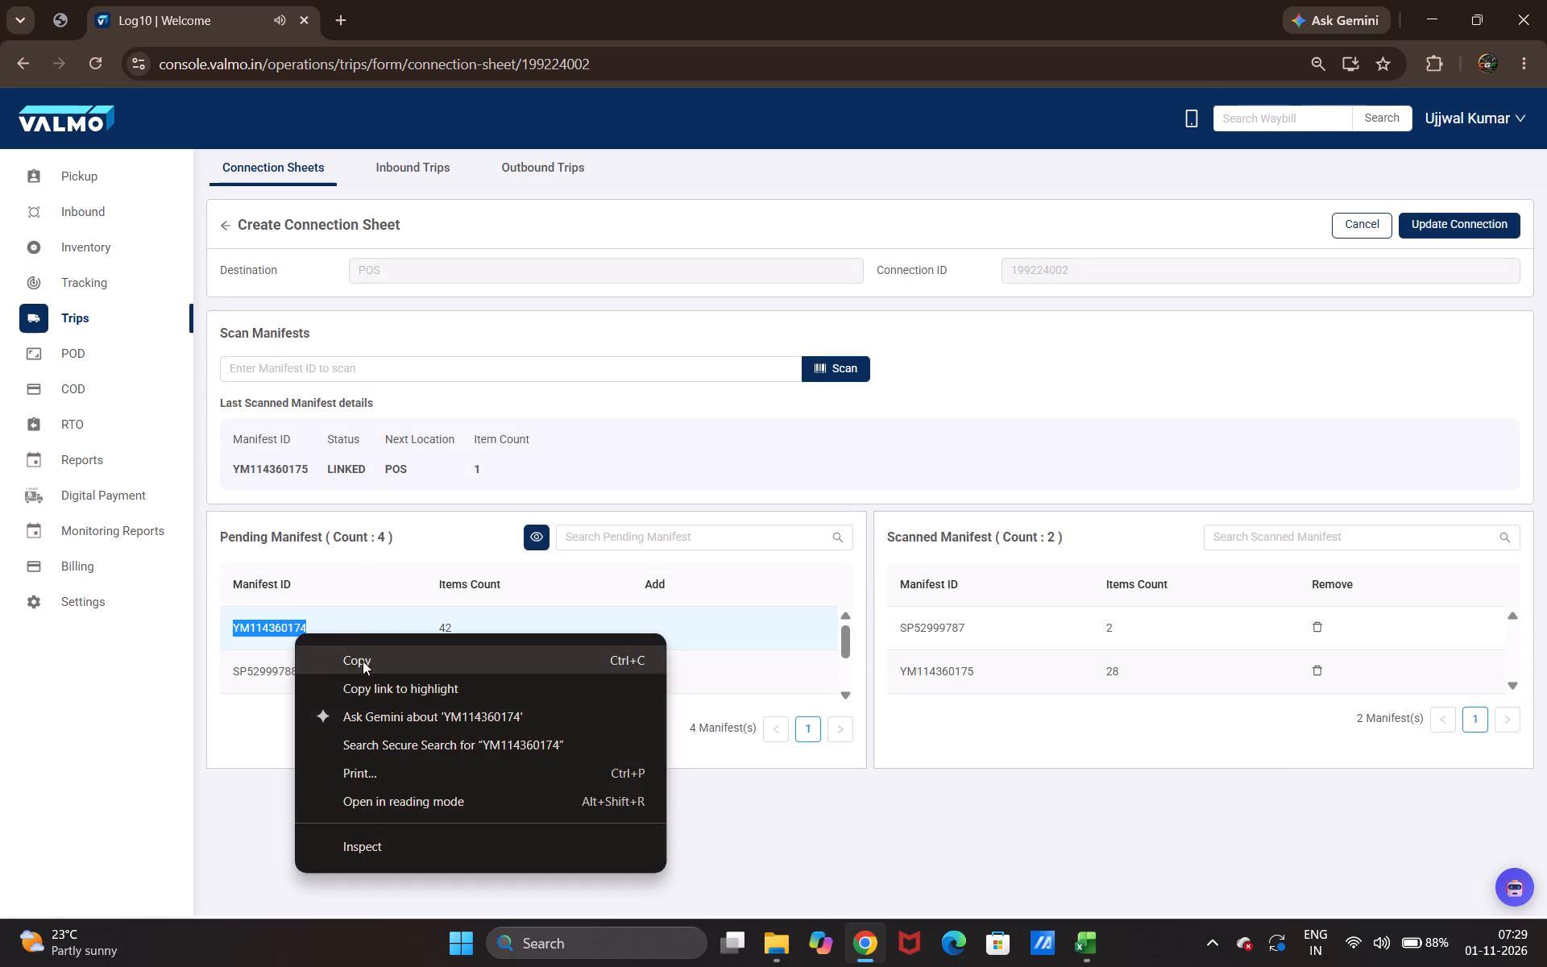
{"action": "right_click", "coordinate": [367, 359]}
{"action": "left_click", "coordinate": [413, 616]}
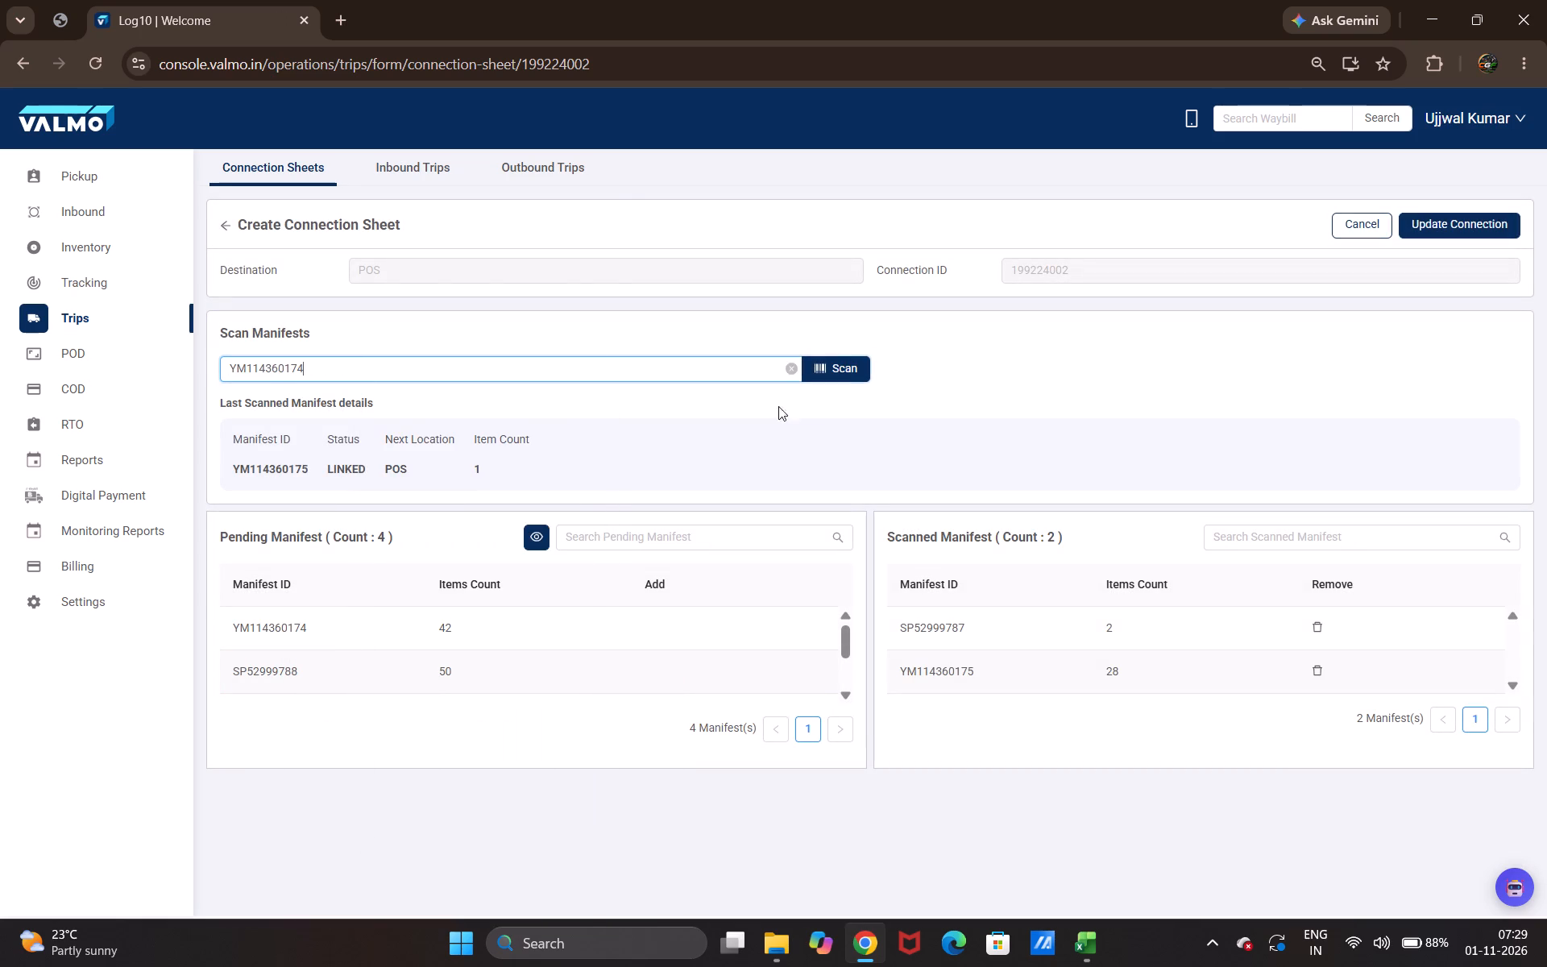
{"action": "left_click", "coordinate": [840, 359]}
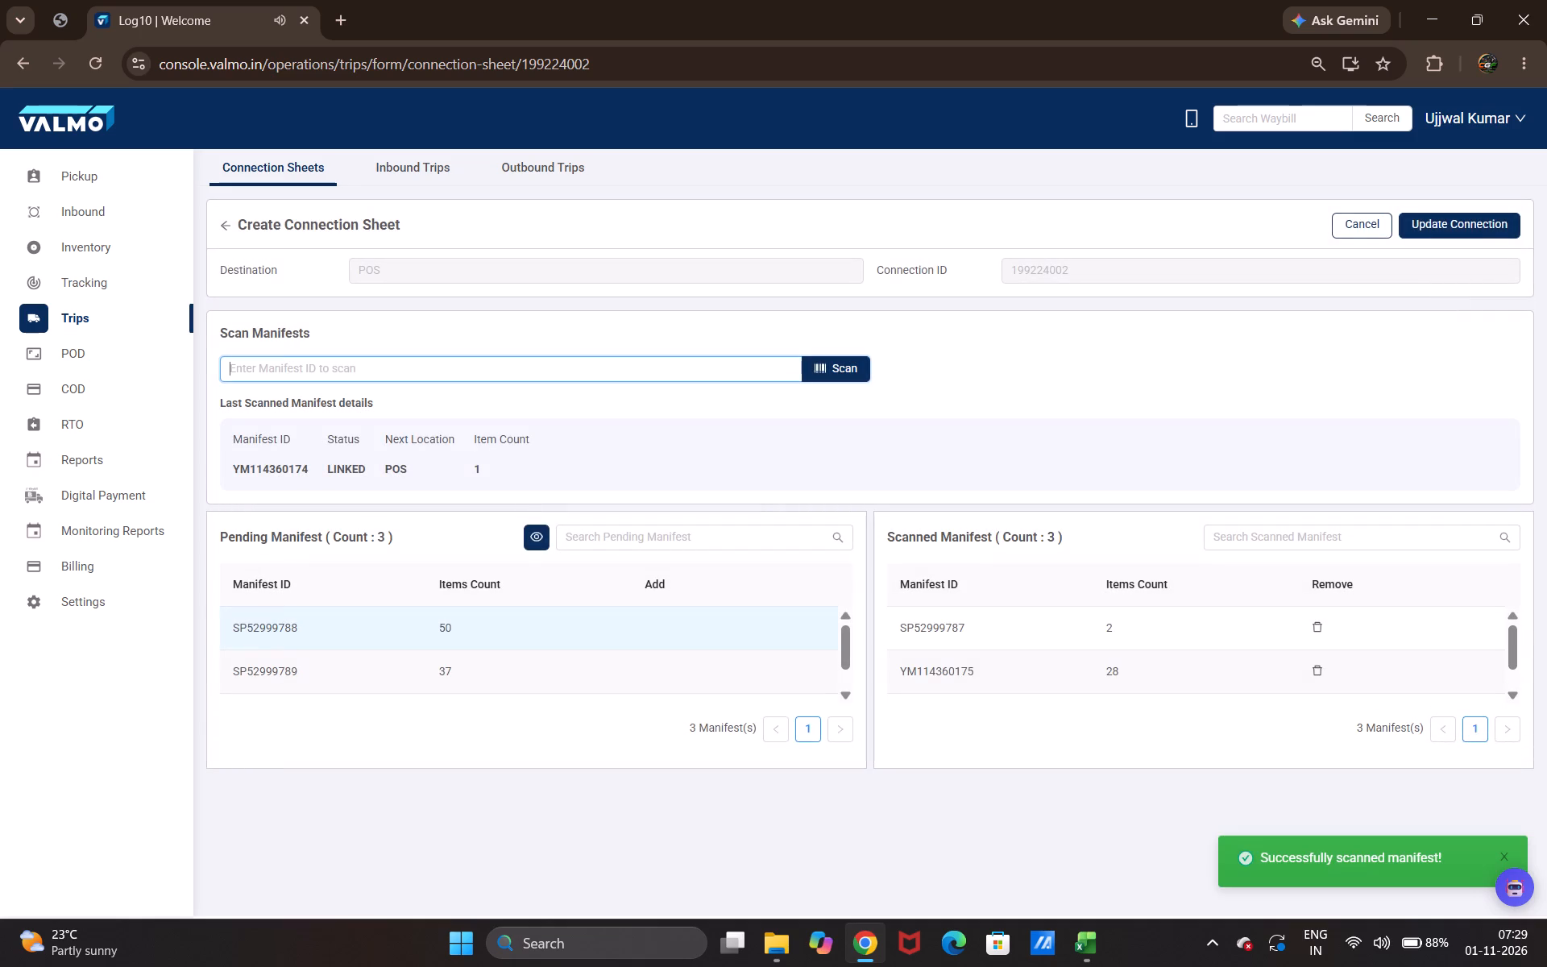
Scan pending manifest SP52999788 into the connection sheet.
{"action": "double_click", "coordinate": [279, 627]}
{"action": "right_click", "coordinate": [279, 625]}
{"action": "left_click", "coordinate": [372, 652]}
{"action": "right_click", "coordinate": [337, 374]}
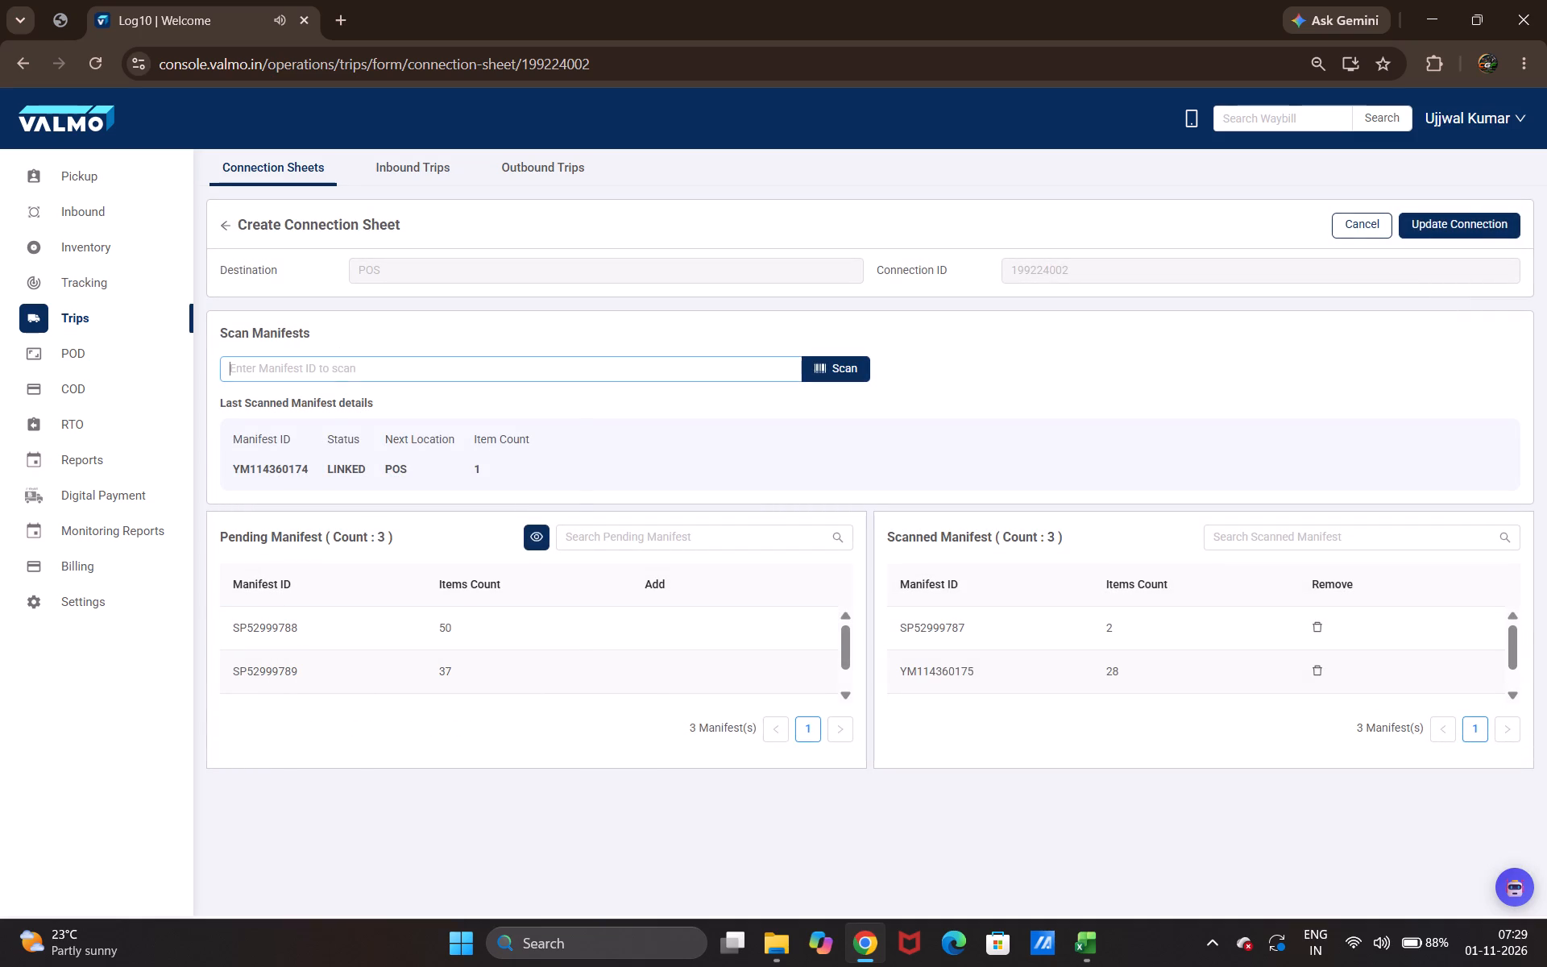
{"action": "left_click", "coordinate": [359, 627]}
{"action": "left_click", "coordinate": [826, 366]}
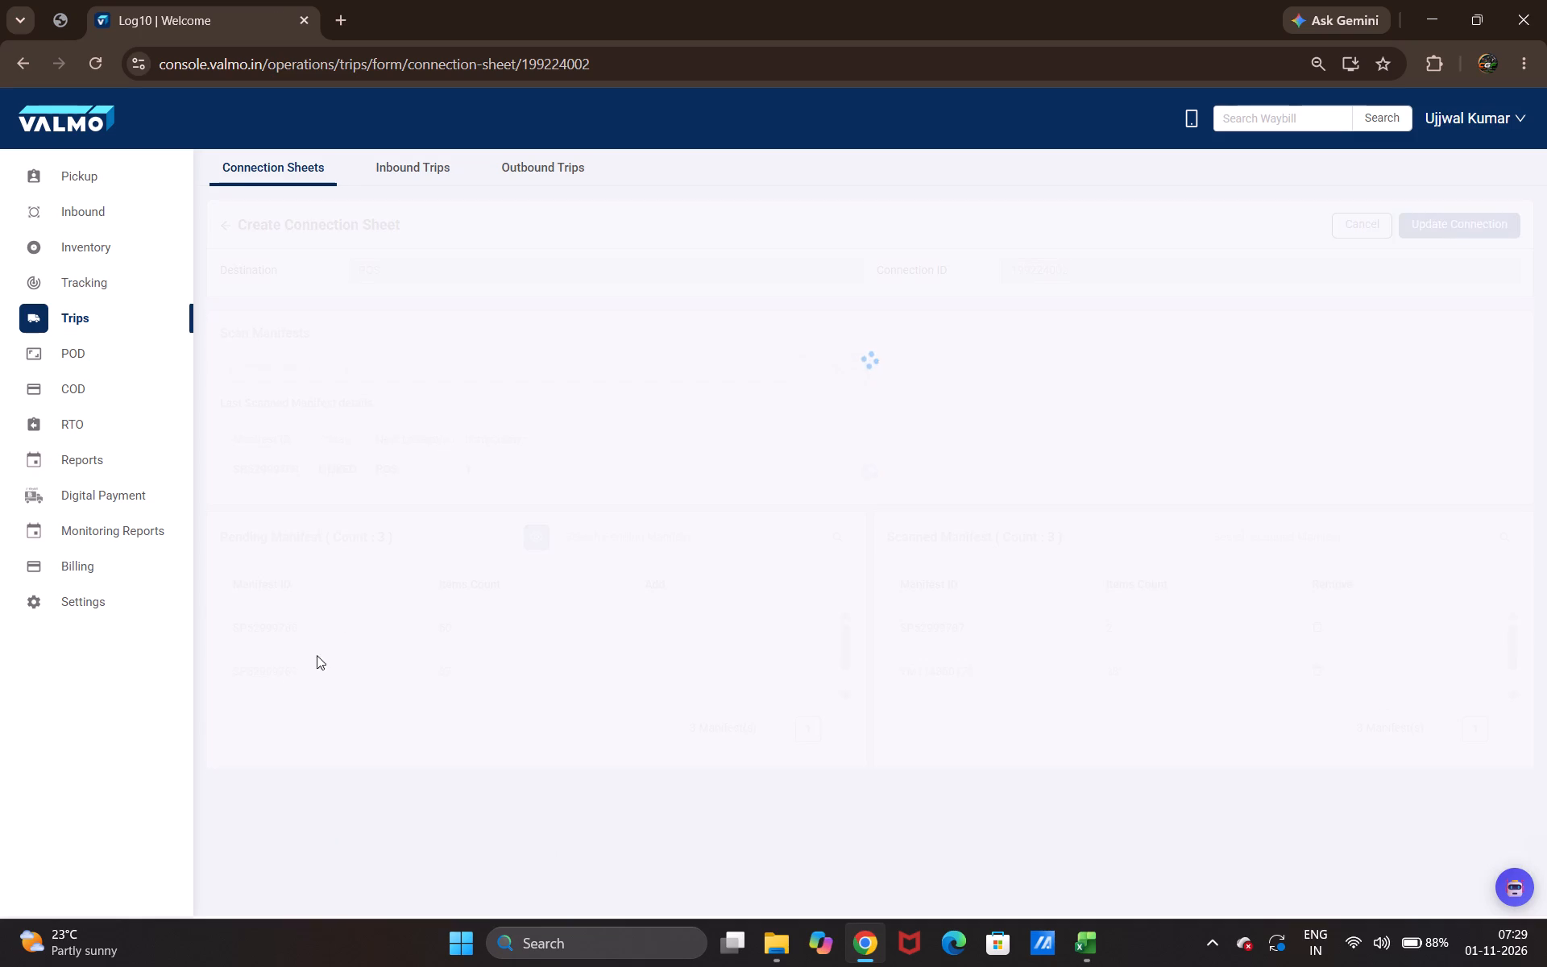
Scan pending manifest SP52999789 into the connection sheet.
{"action": "double_click", "coordinate": [259, 629]}
{"action": "right_click", "coordinate": [259, 629]}
{"action": "left_click", "coordinate": [330, 661]}
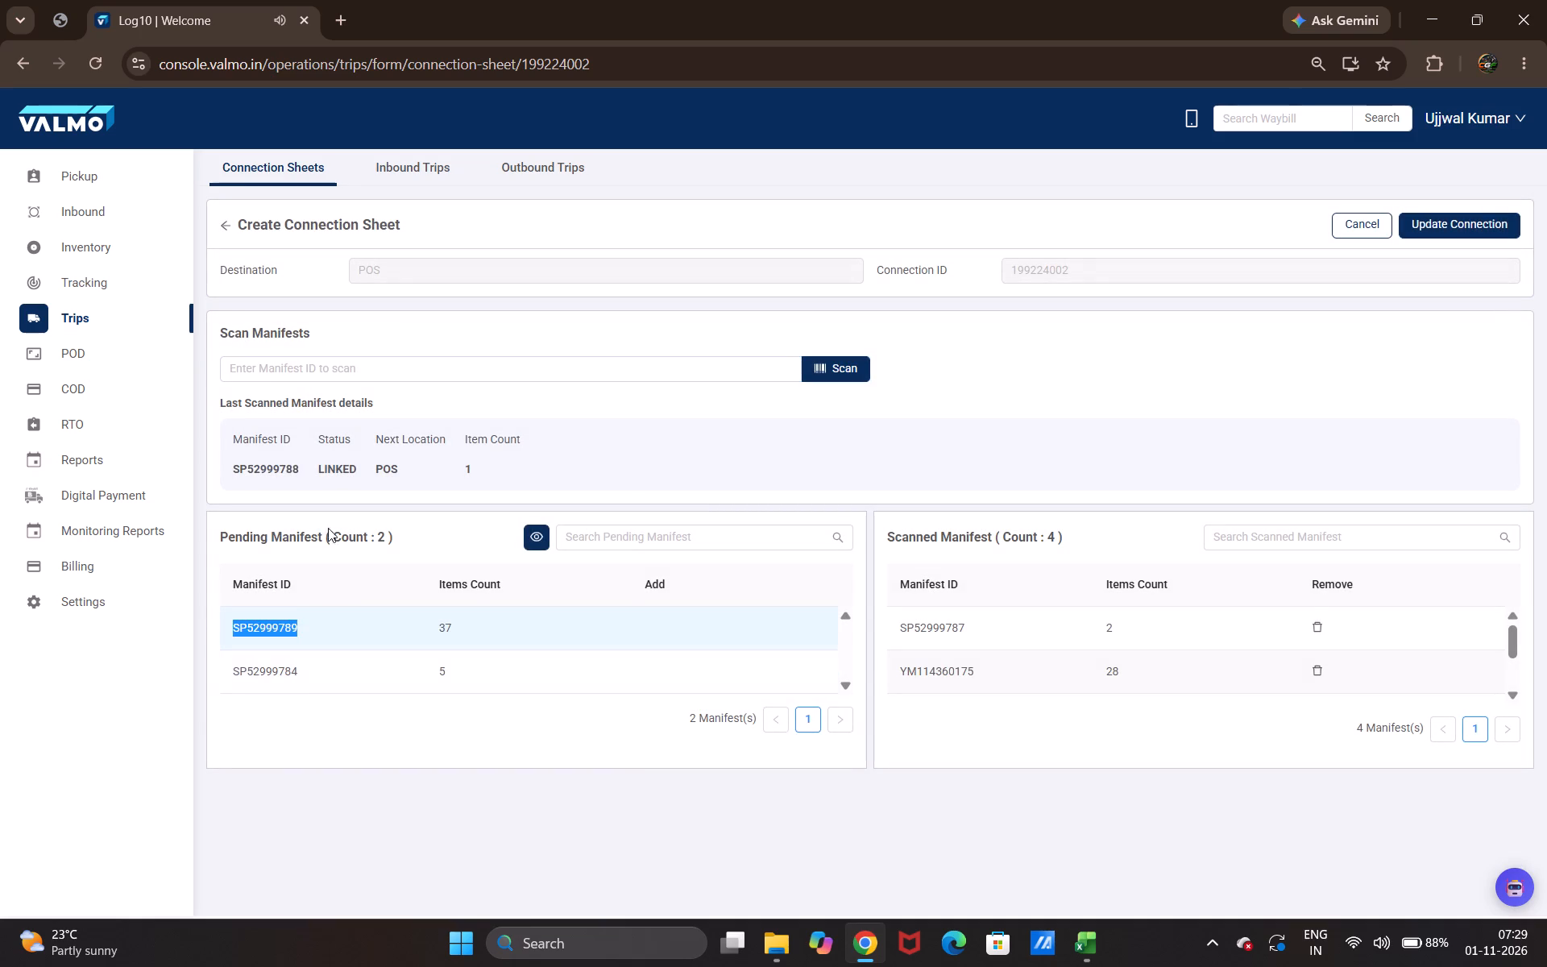
{"action": "right_click", "coordinate": [385, 365]}
{"action": "left_click", "coordinate": [466, 607]}
{"action": "left_click", "coordinate": [819, 367]}
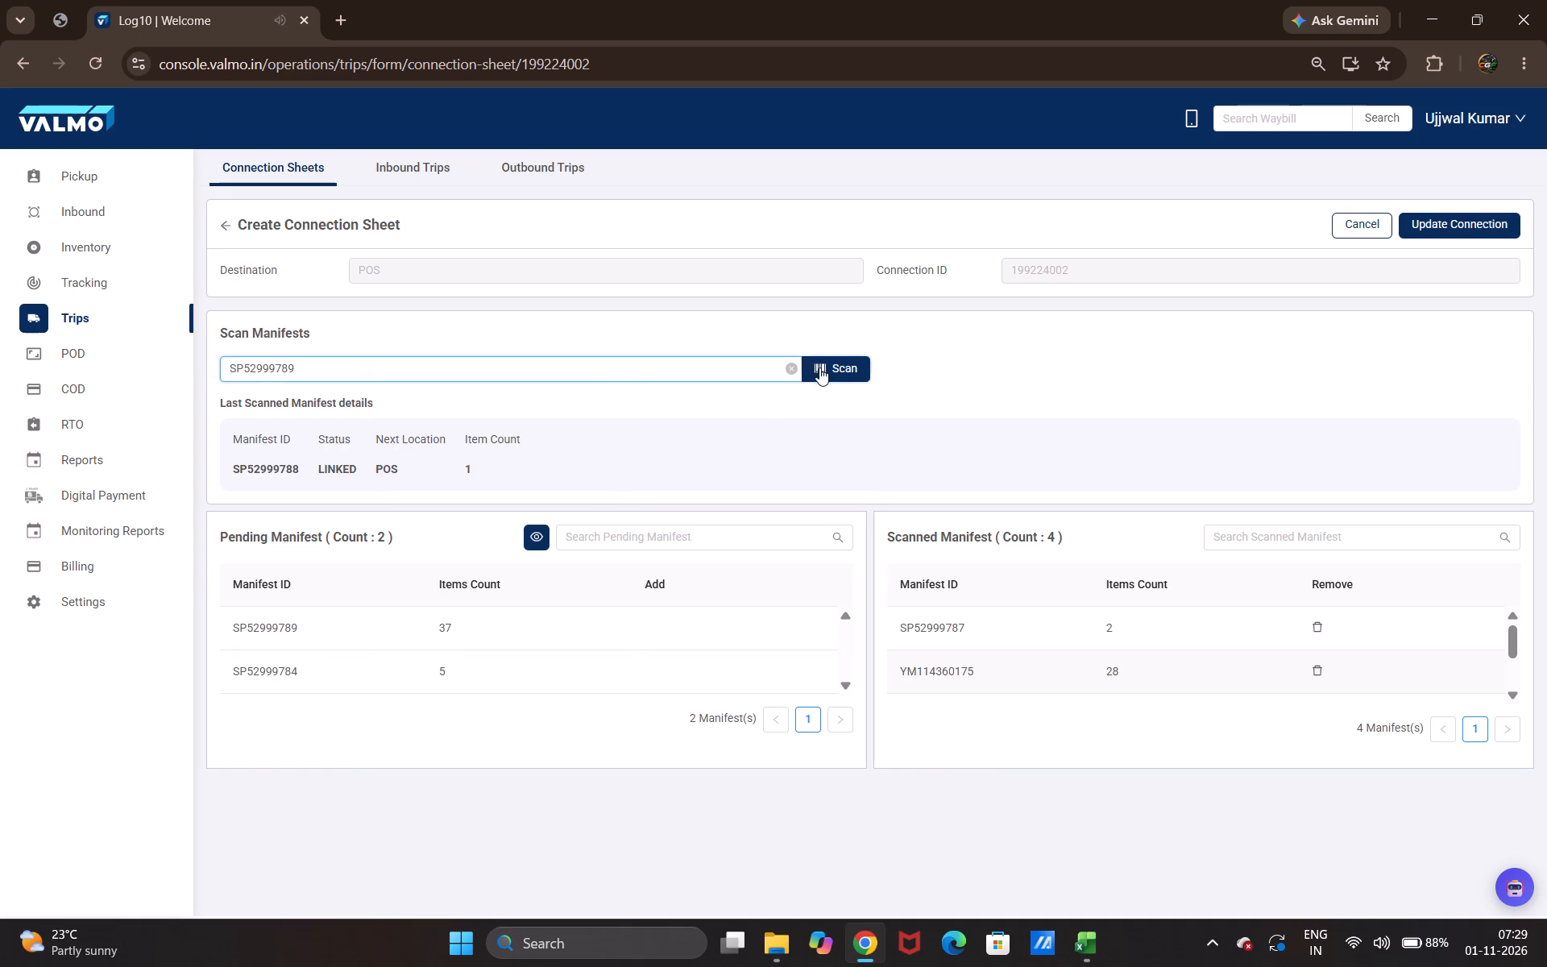
Scan the remaining pending manifest SP52999784 into the connection sheet and update the connection.
{"action": "double_click", "coordinate": [277, 625]}
{"action": "right_click", "coordinate": [276, 625]}
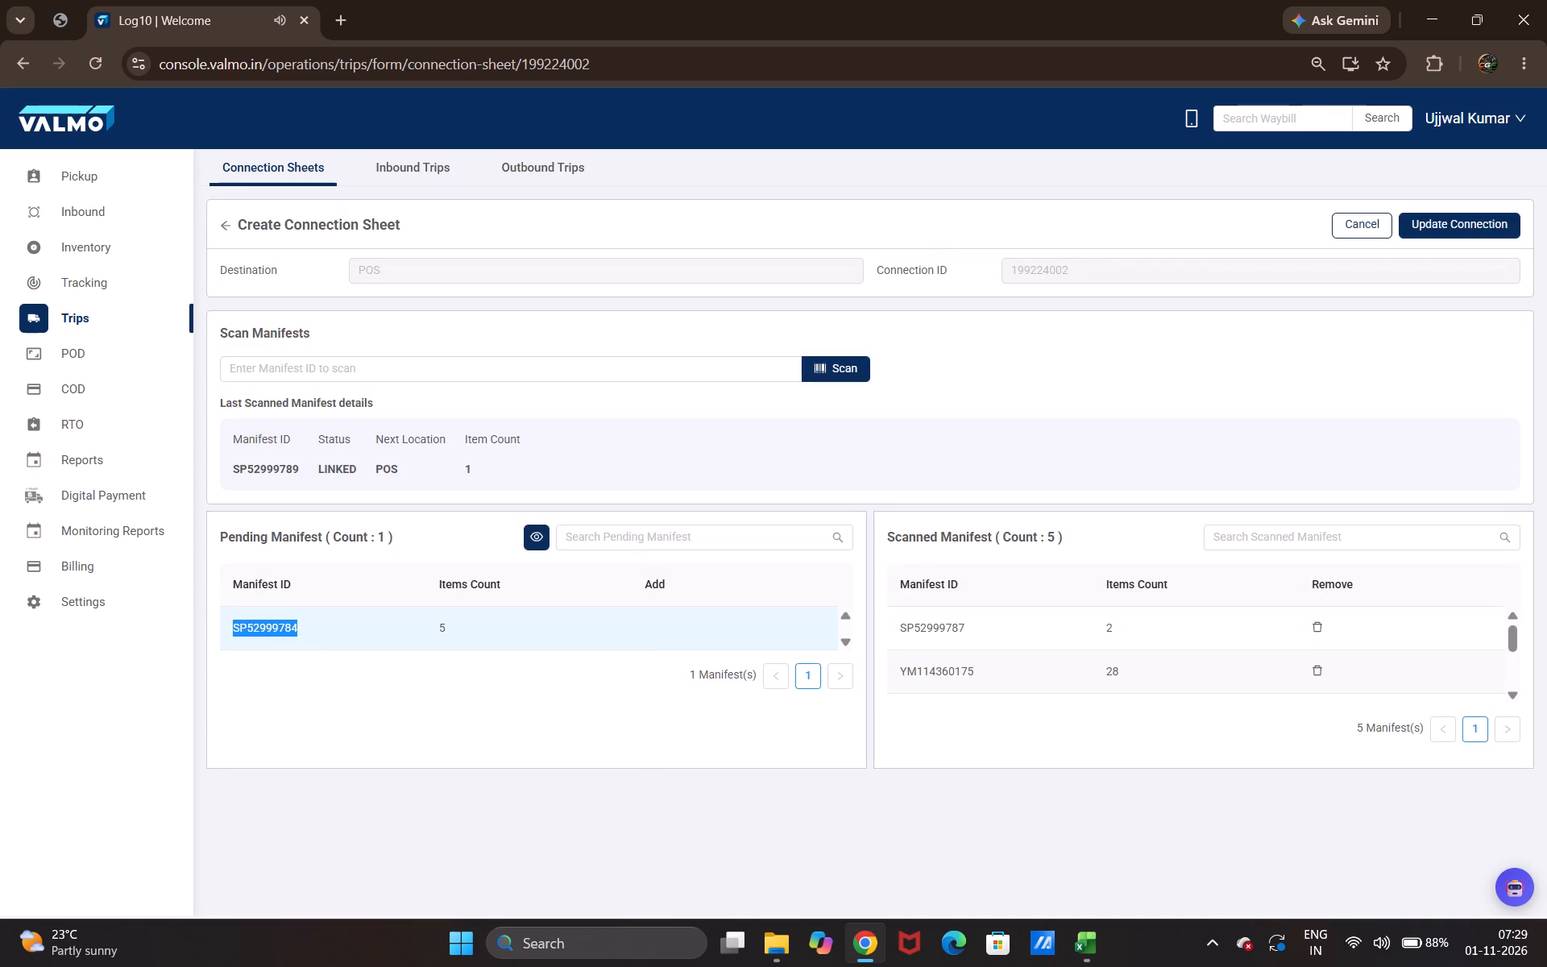
{"action": "left_click", "coordinate": [334, 655]}
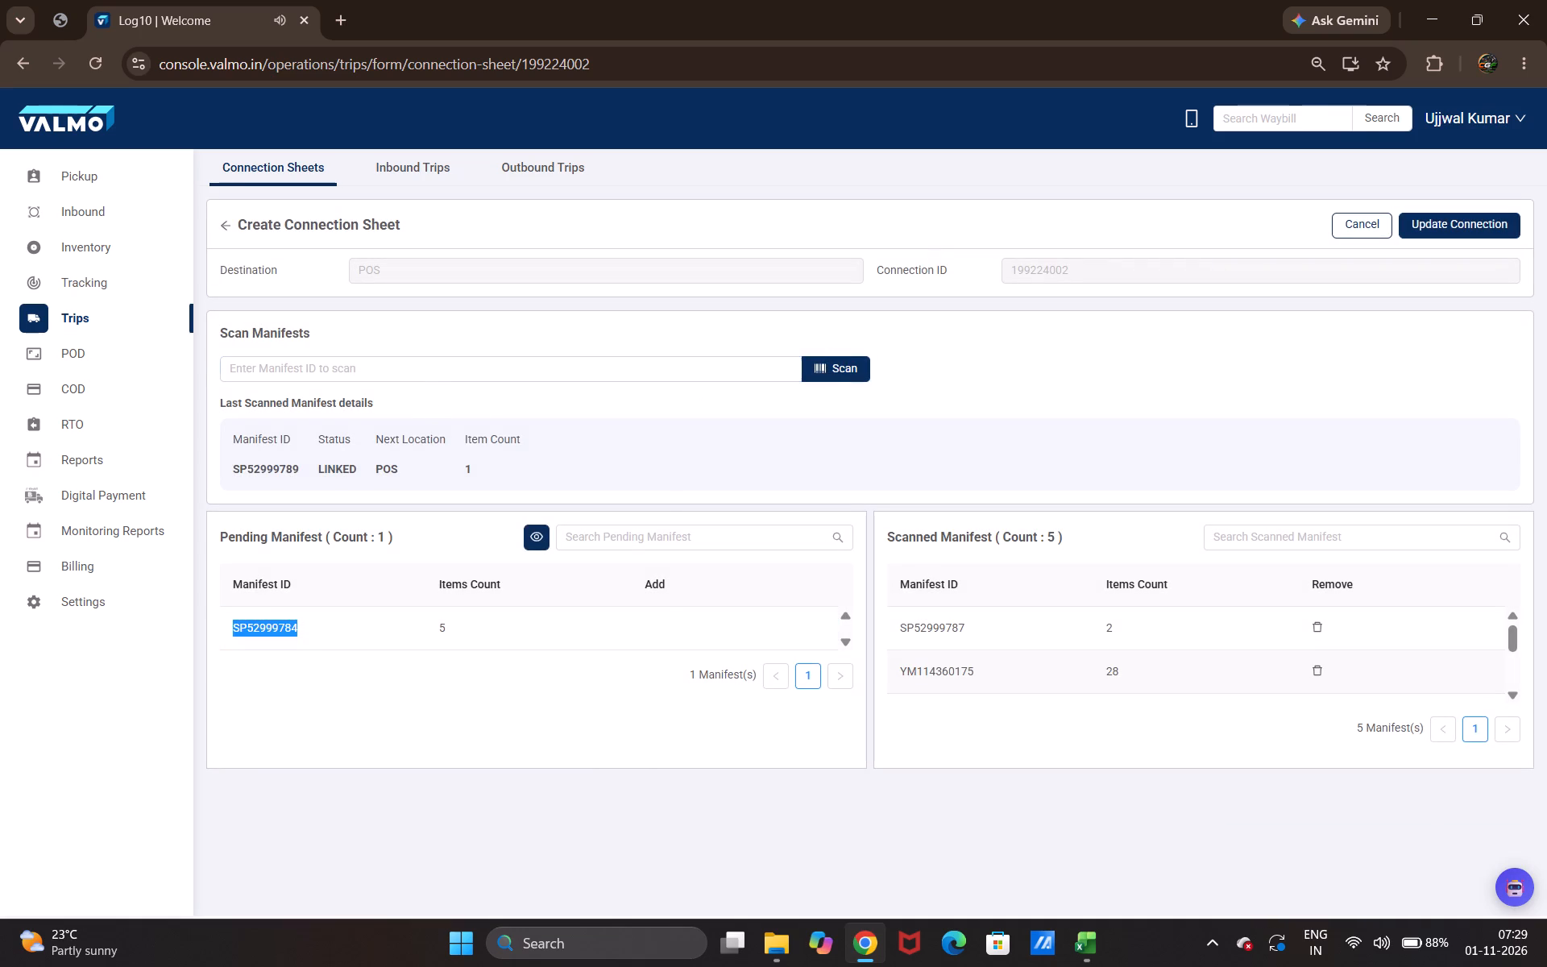
{"action": "right_click", "coordinate": [425, 367]}
{"action": "left_click", "coordinate": [471, 611]}
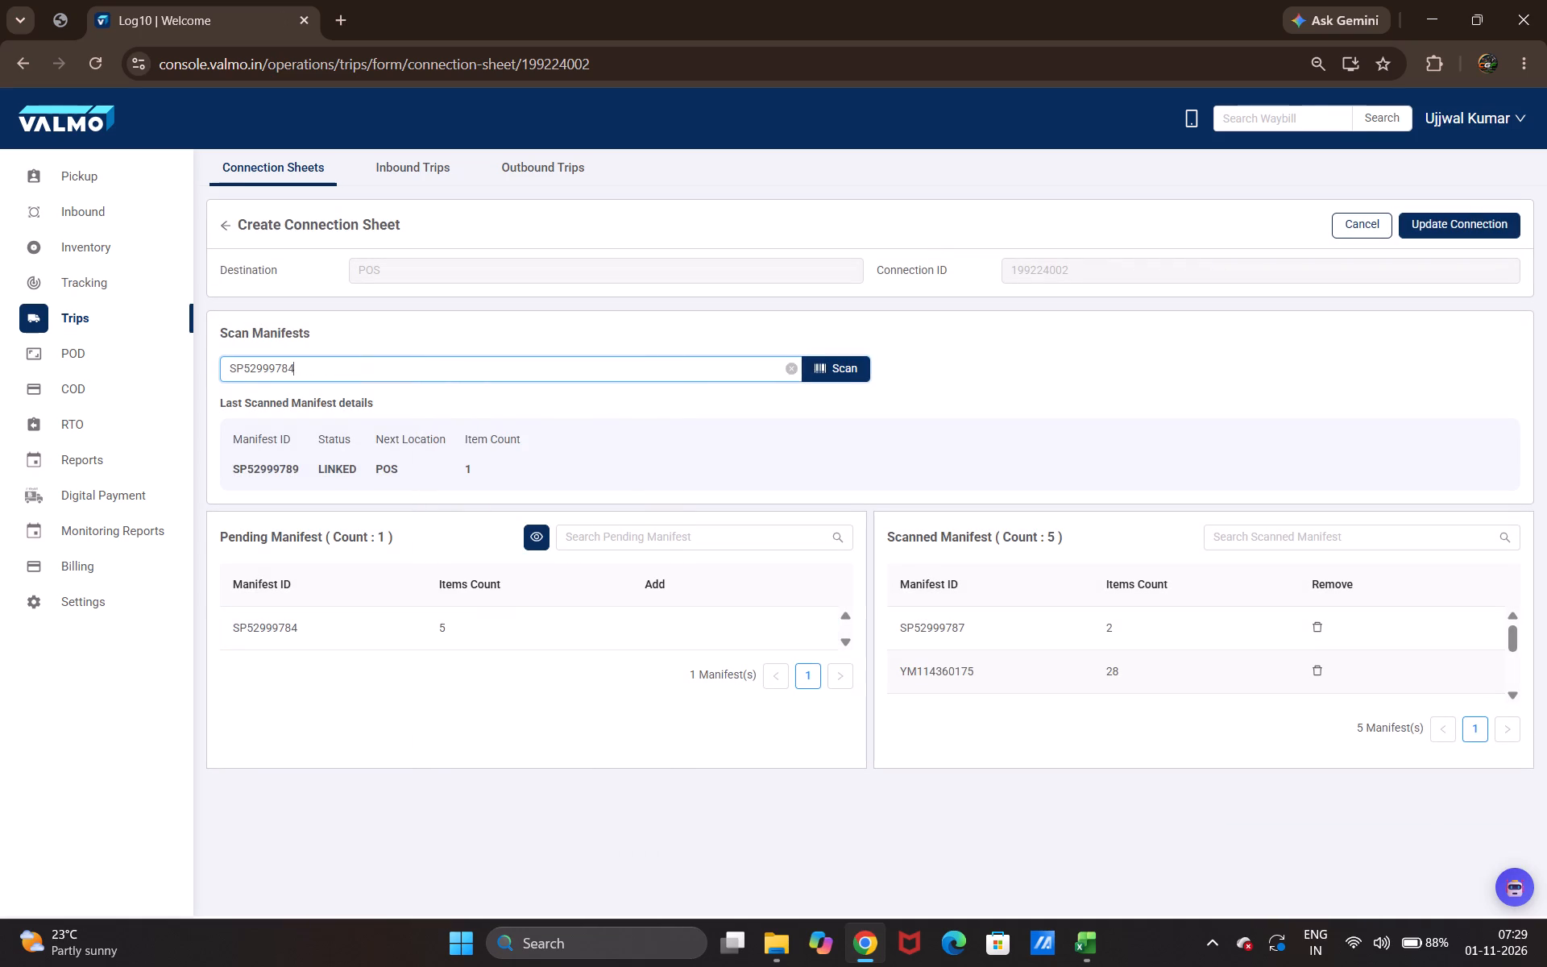
{"action": "left_click", "coordinate": [827, 374]}
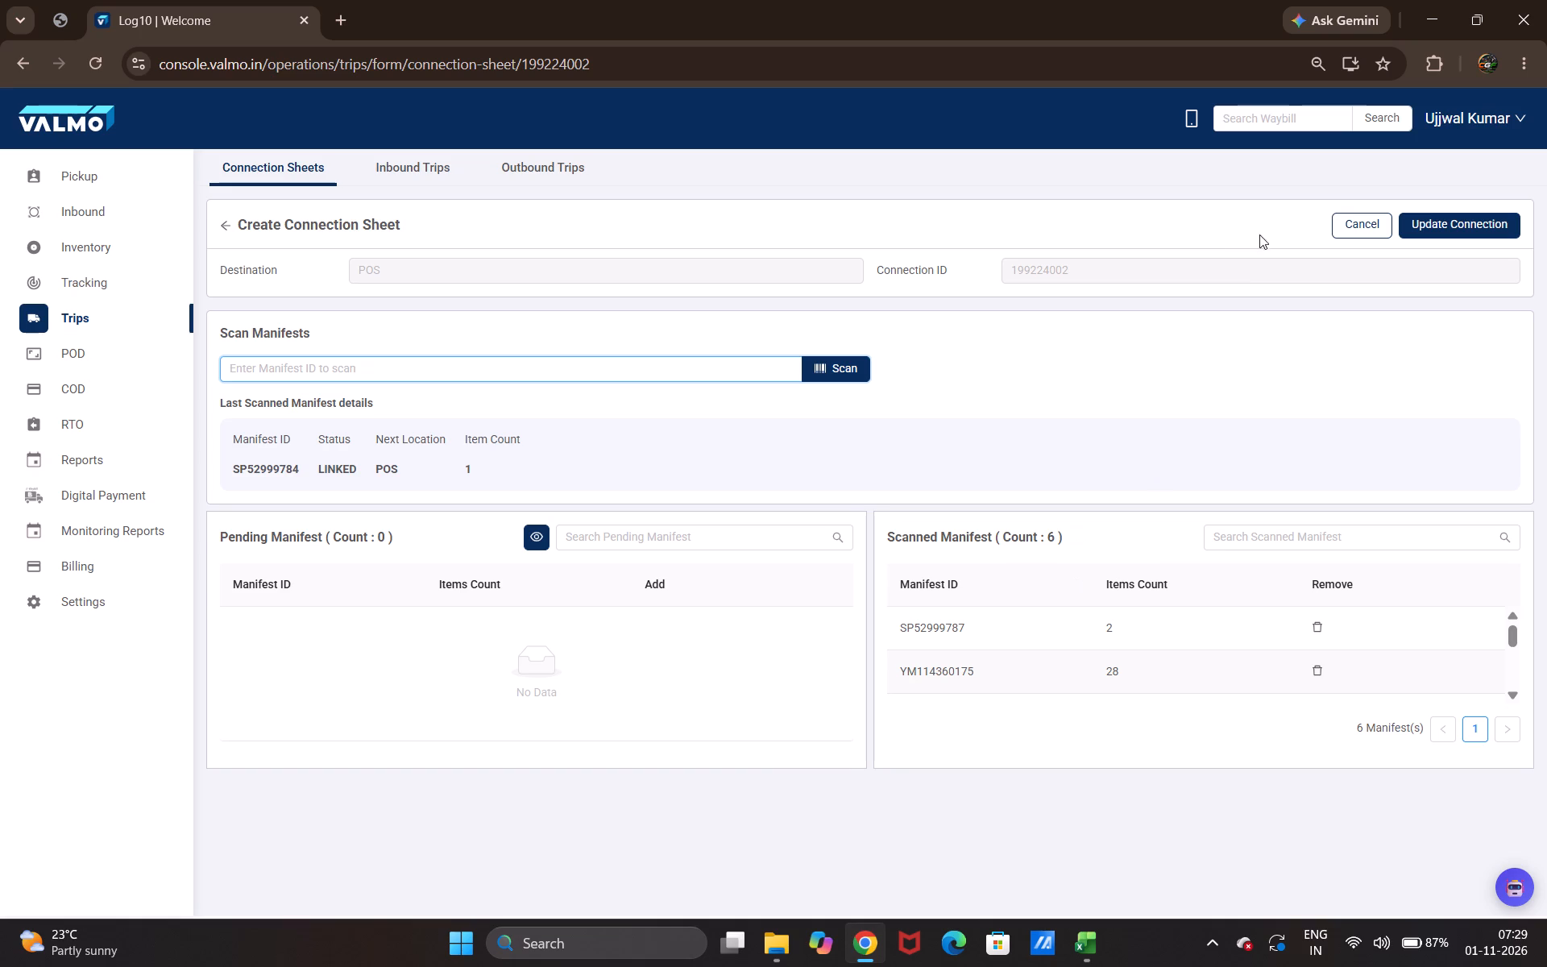
{"action": "left_click", "coordinate": [1476, 220]}
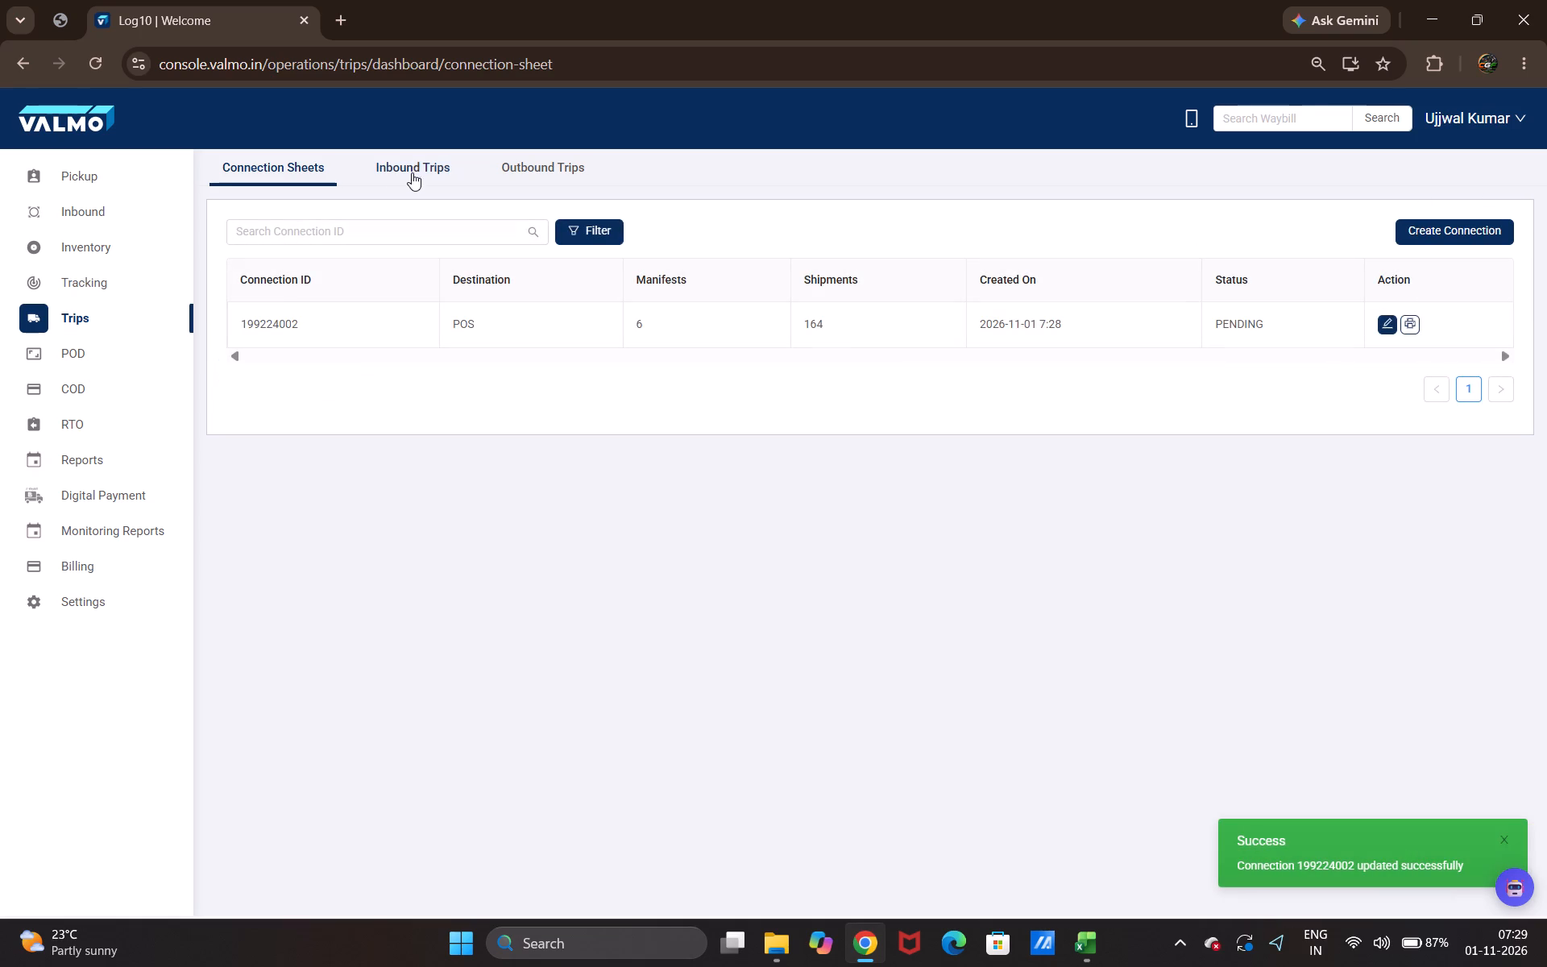
{"action": "left_click", "coordinate": [414, 165]}
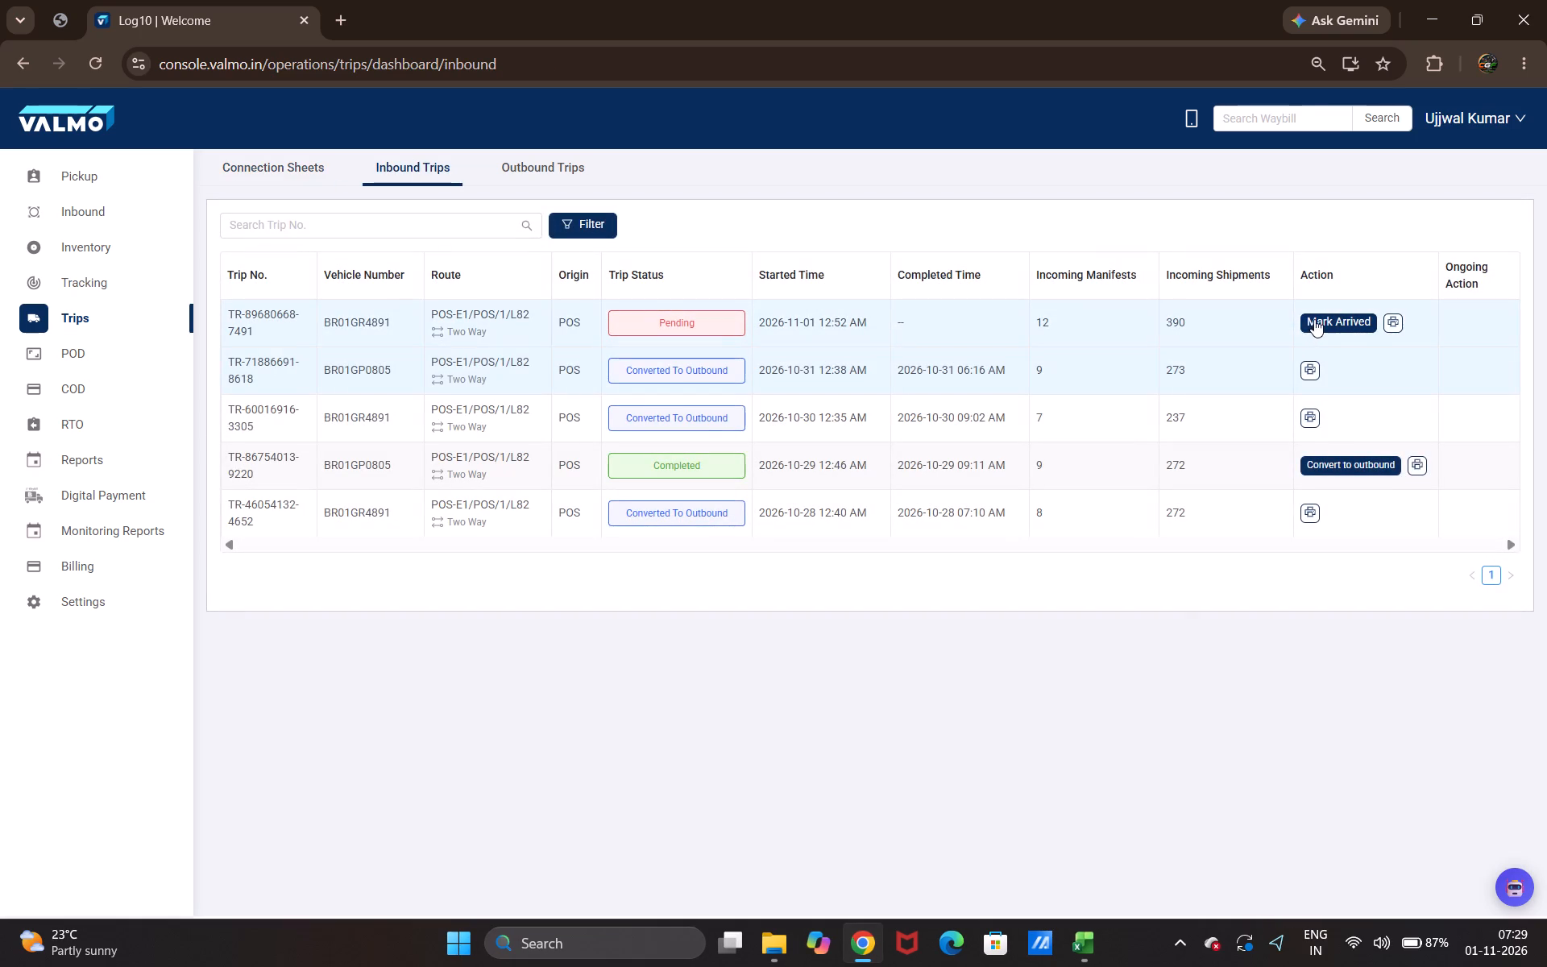
{"action": "left_click", "coordinate": [1314, 319]}
{"action": "left_click", "coordinate": [922, 288]}
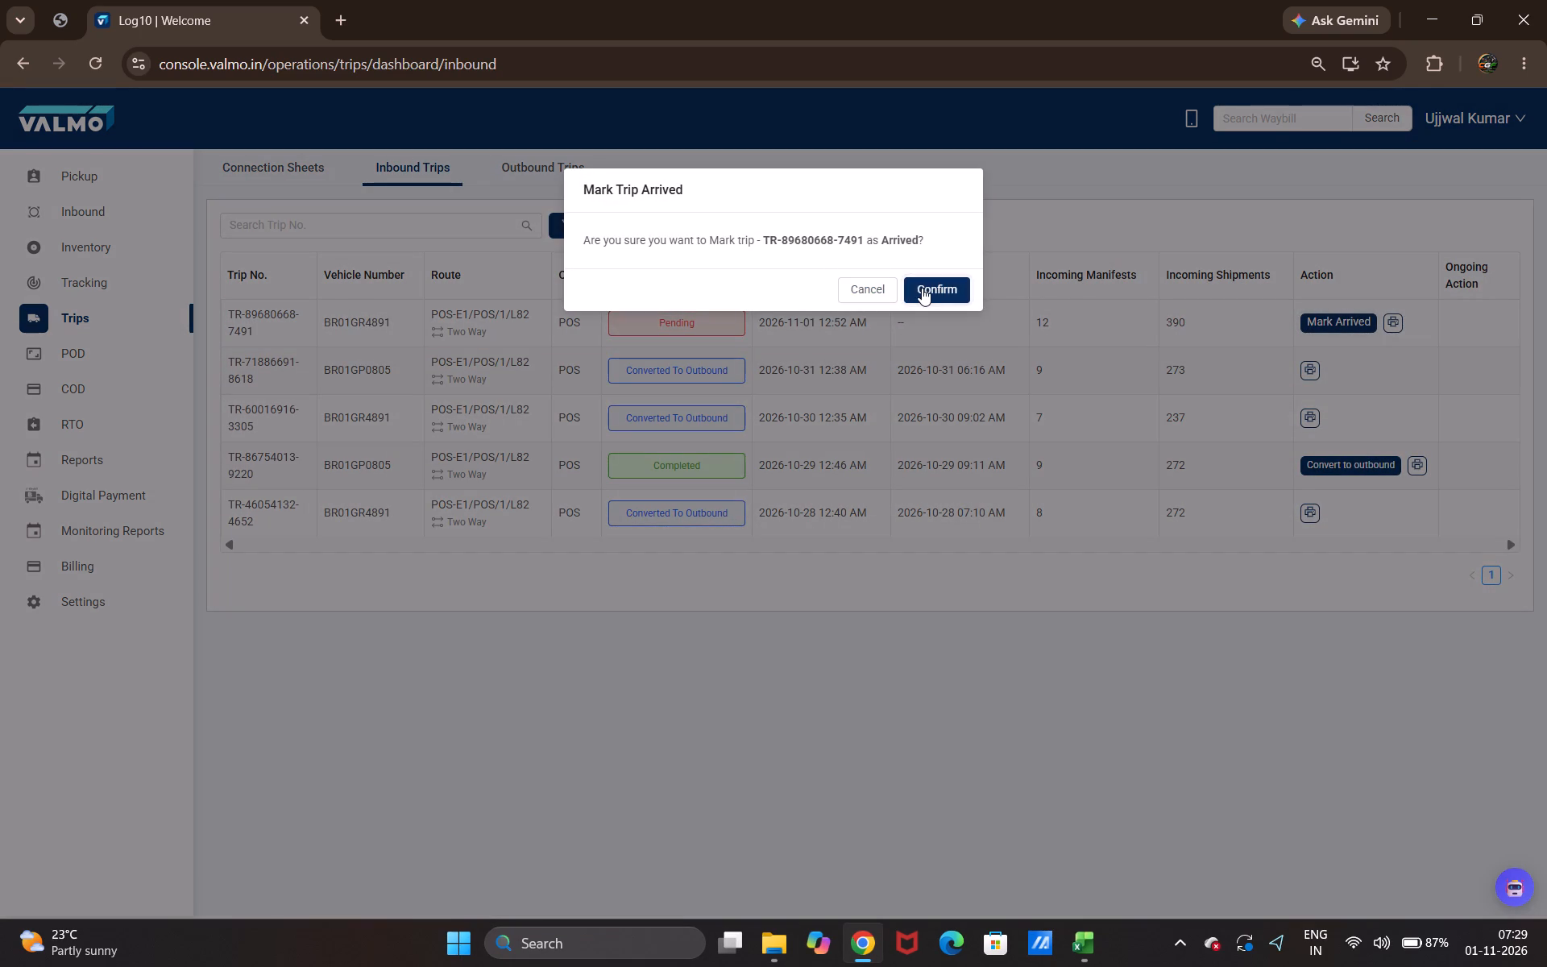
{"action": "left_click", "coordinate": [896, 271]}
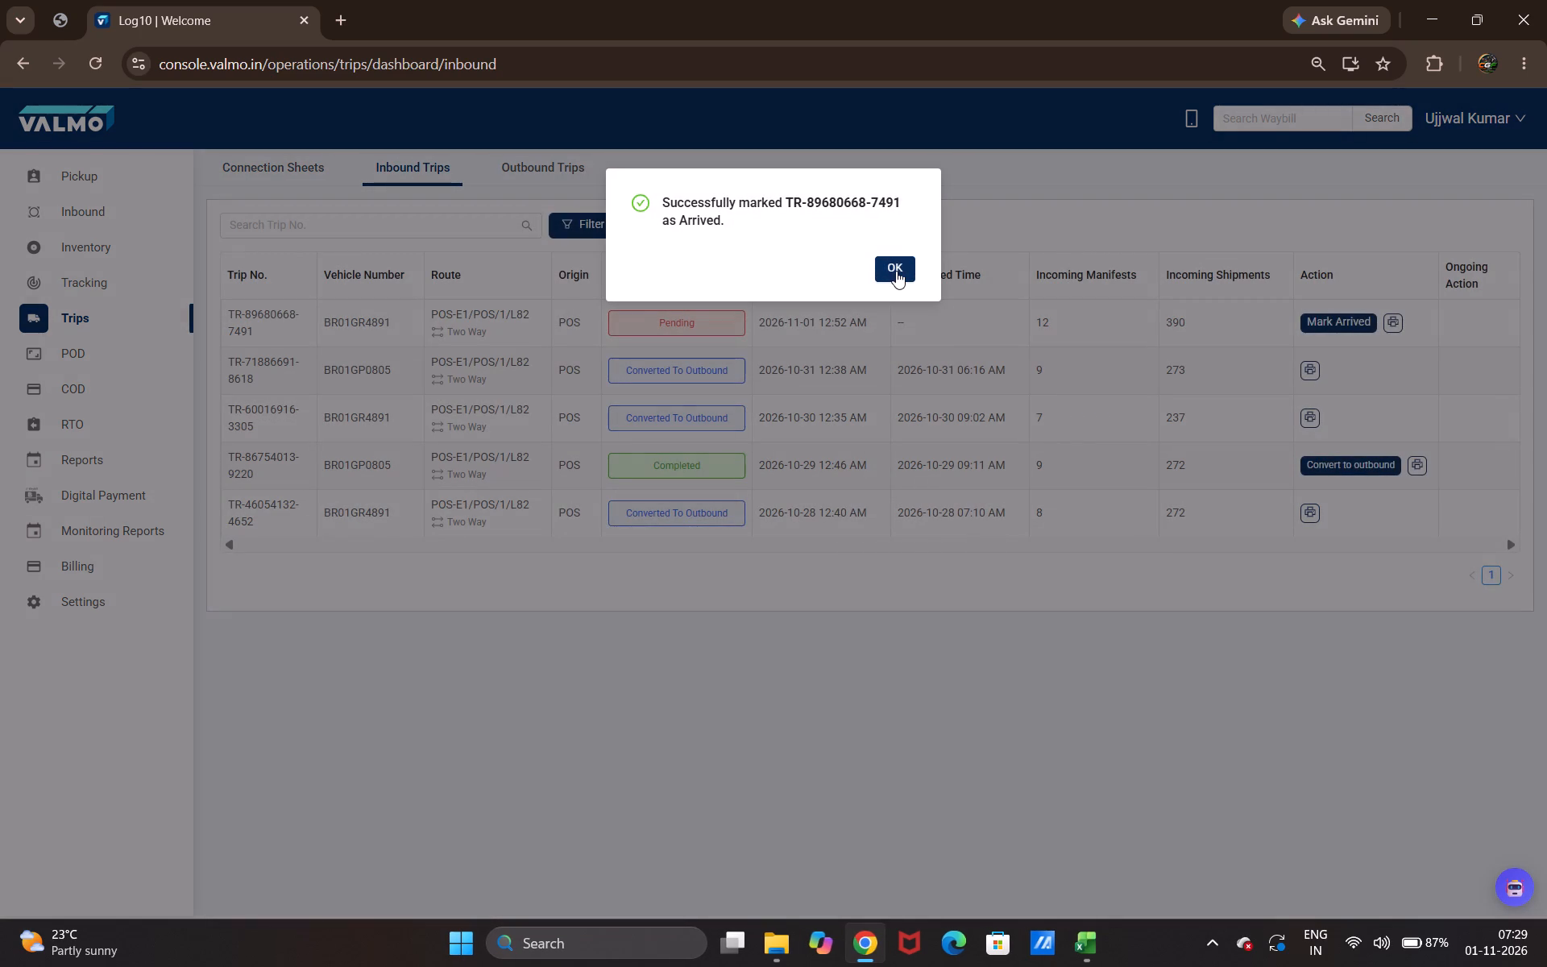
{"action": "left_click", "coordinate": [1316, 318]}
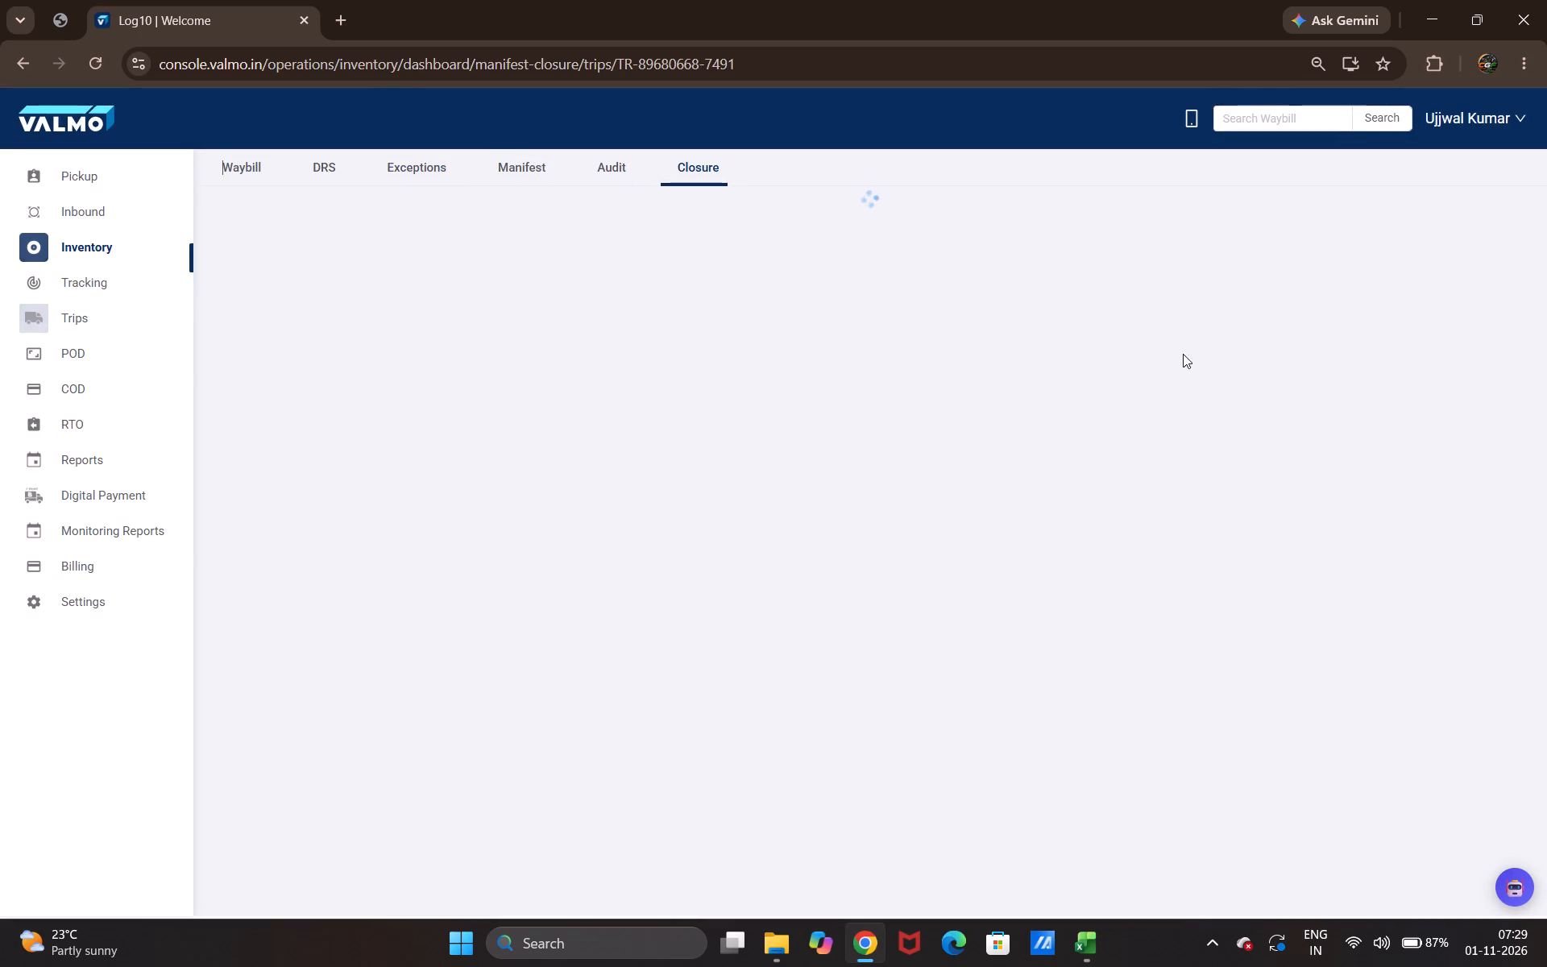
{"action": "left_click", "coordinate": [1480, 285]}
{"action": "left_click", "coordinate": [546, 413]}
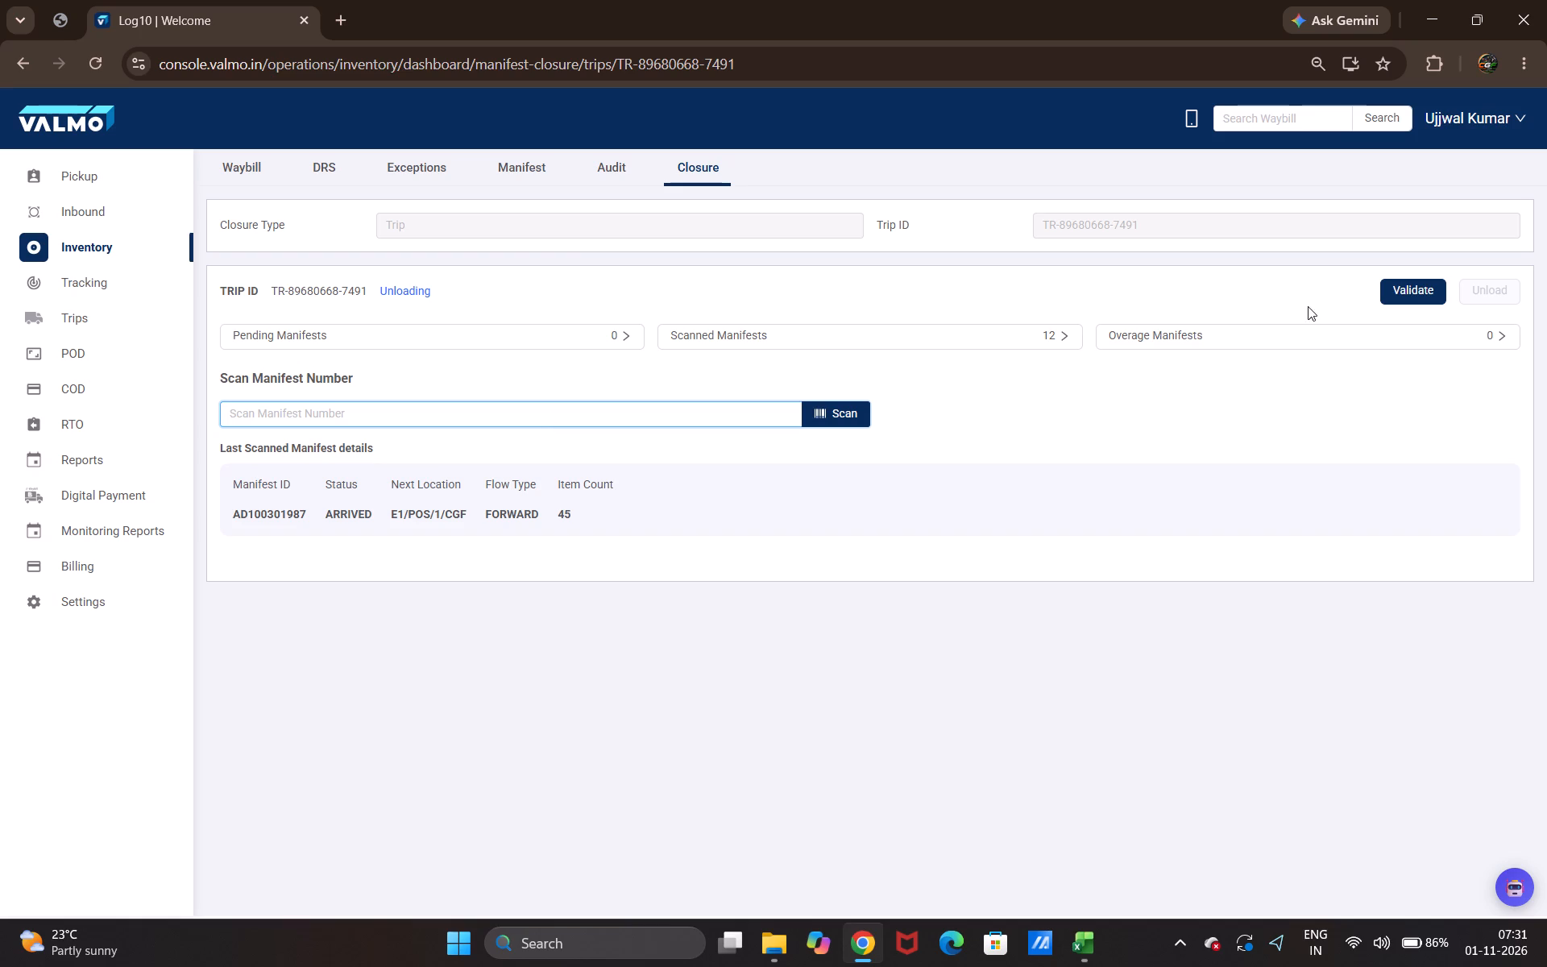
{"action": "left_click", "coordinate": [1407, 288]}
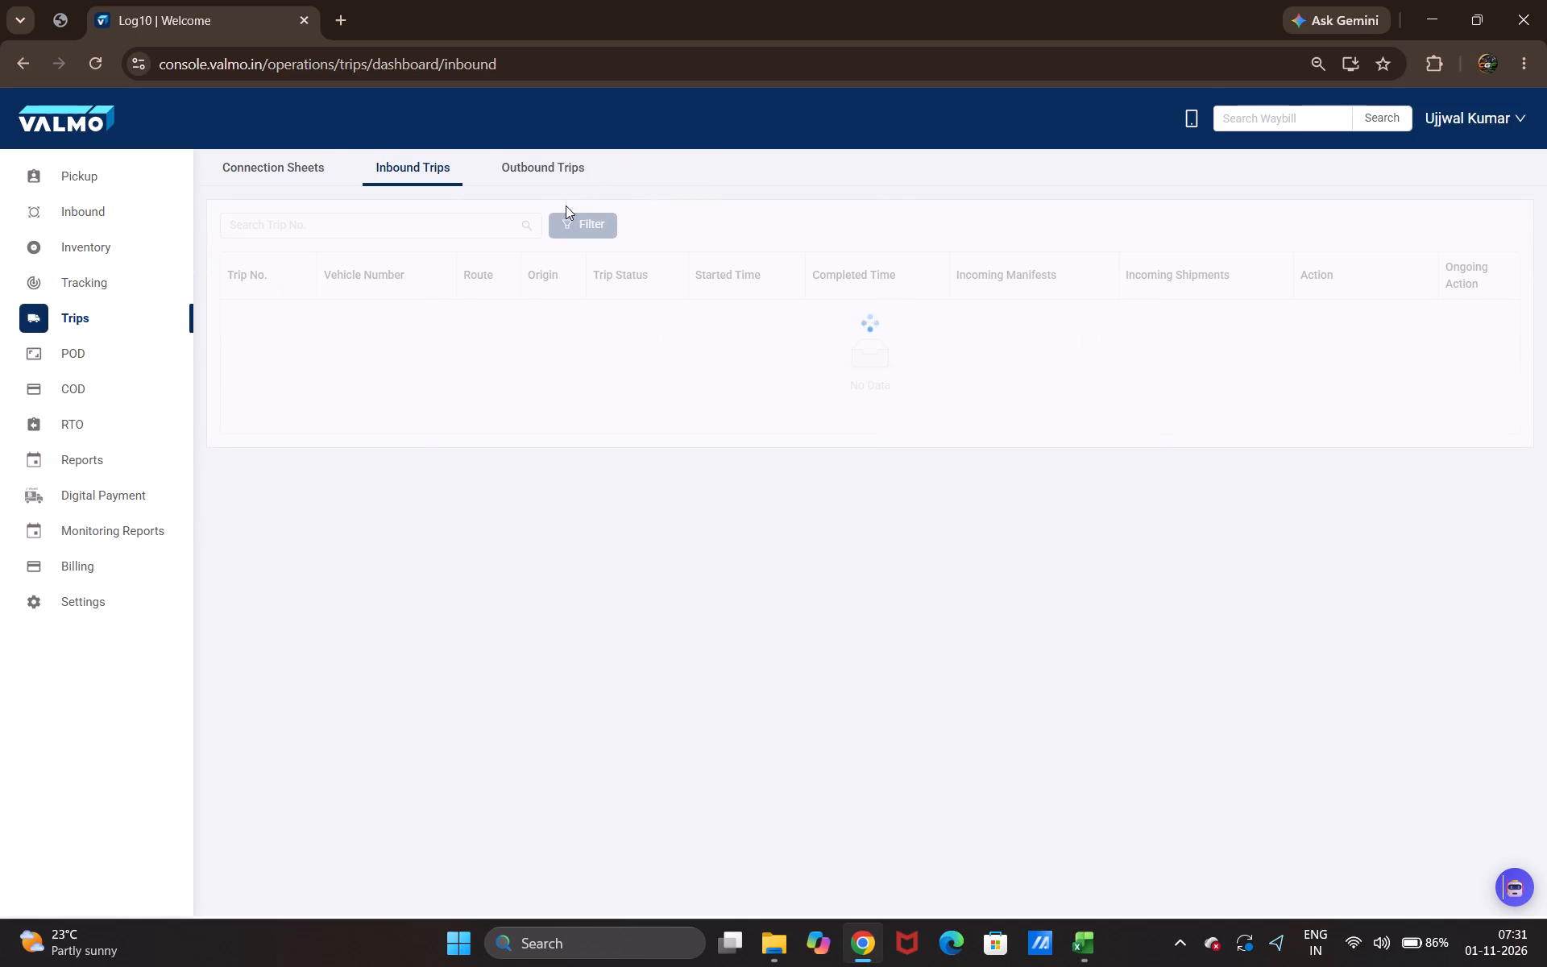
{"action": "left_click", "coordinate": [1329, 320]}
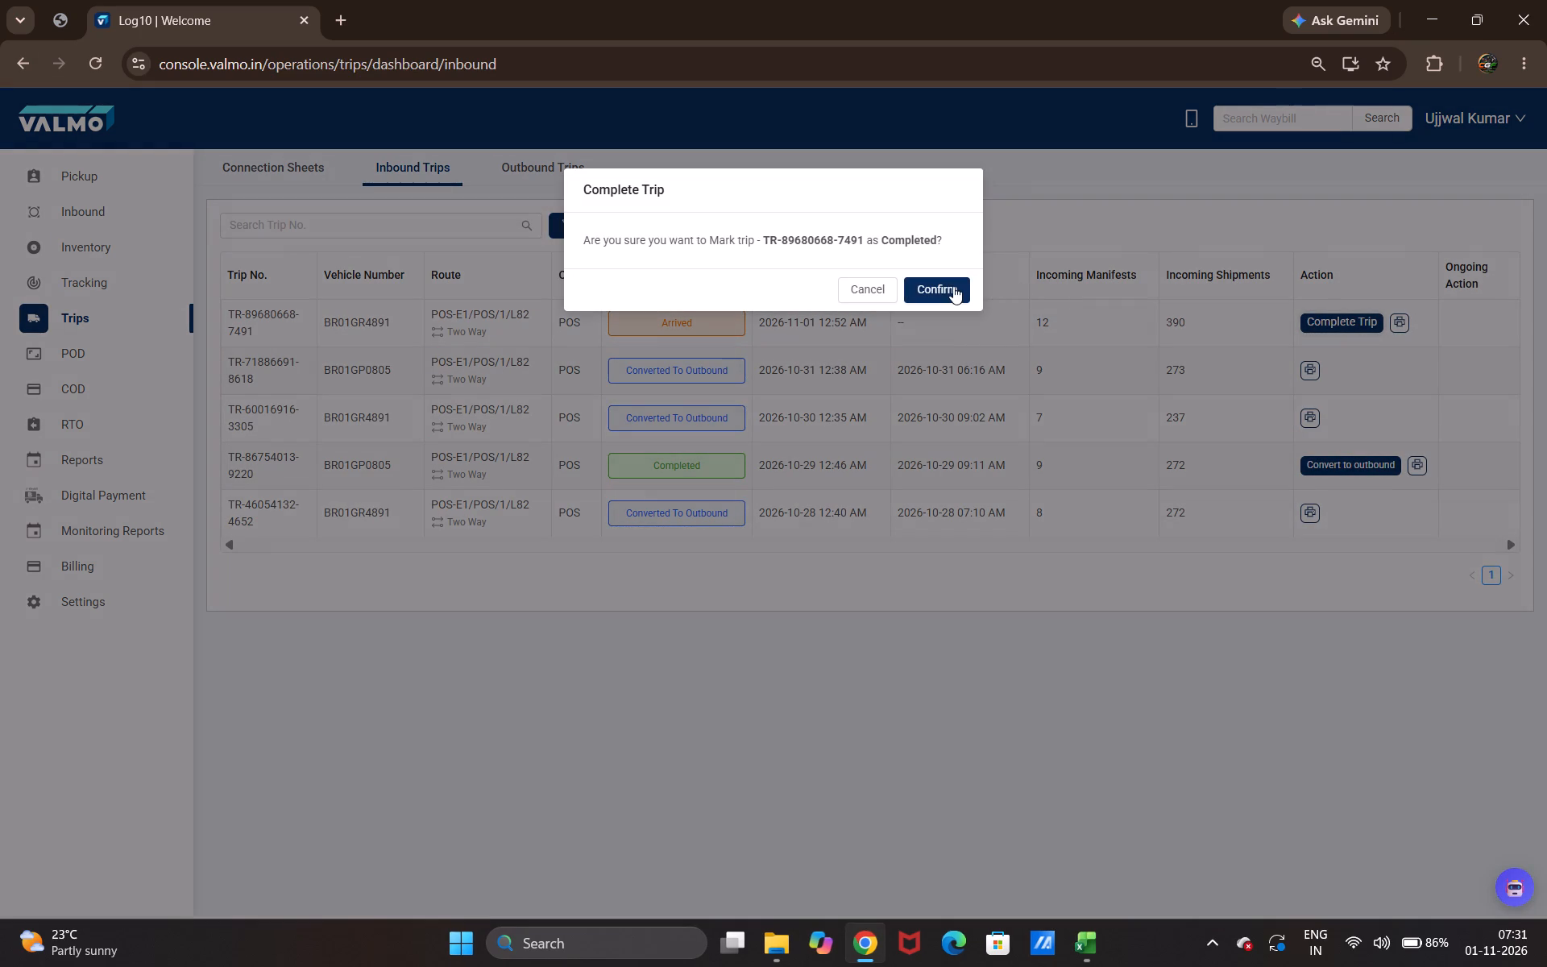
{"action": "left_click", "coordinate": [949, 286]}
{"action": "left_click", "coordinate": [889, 263]}
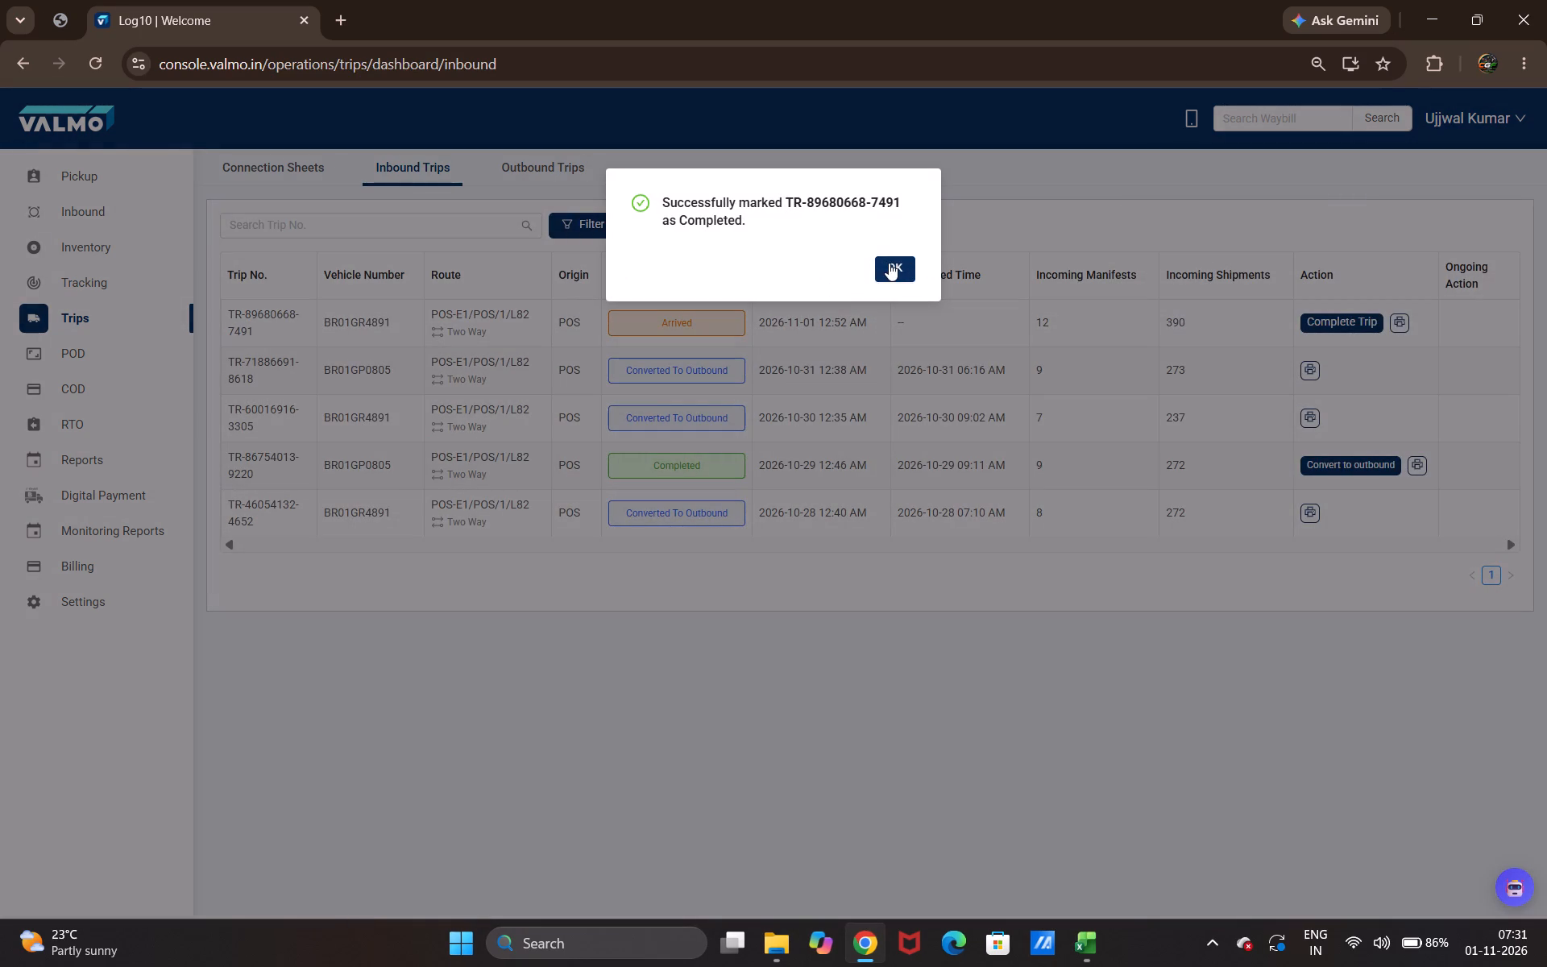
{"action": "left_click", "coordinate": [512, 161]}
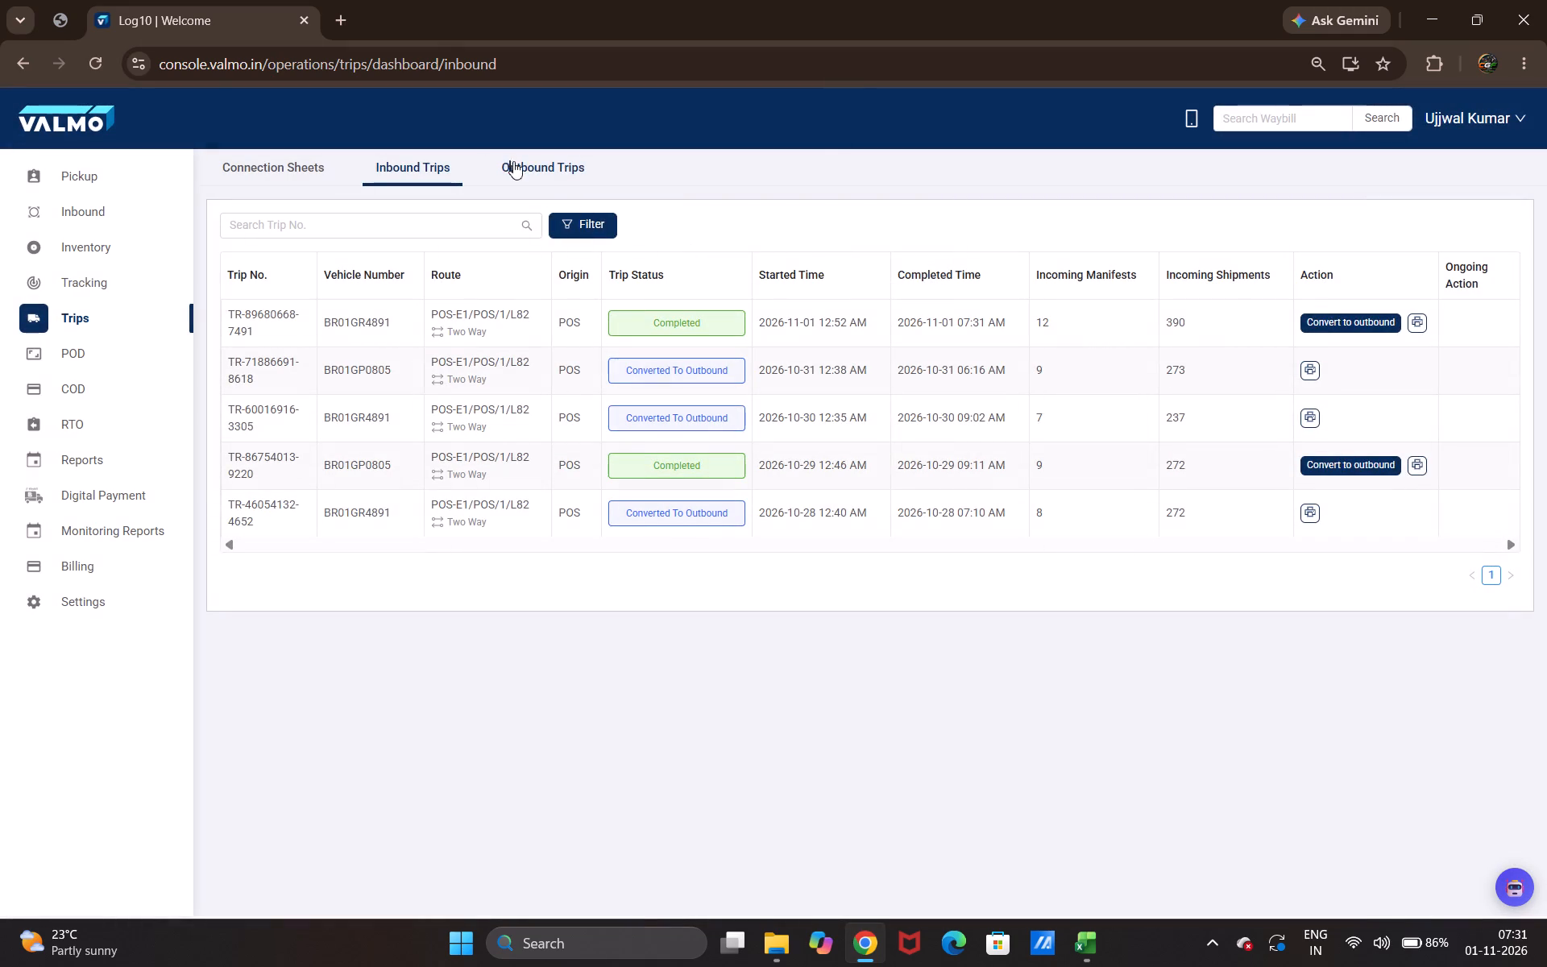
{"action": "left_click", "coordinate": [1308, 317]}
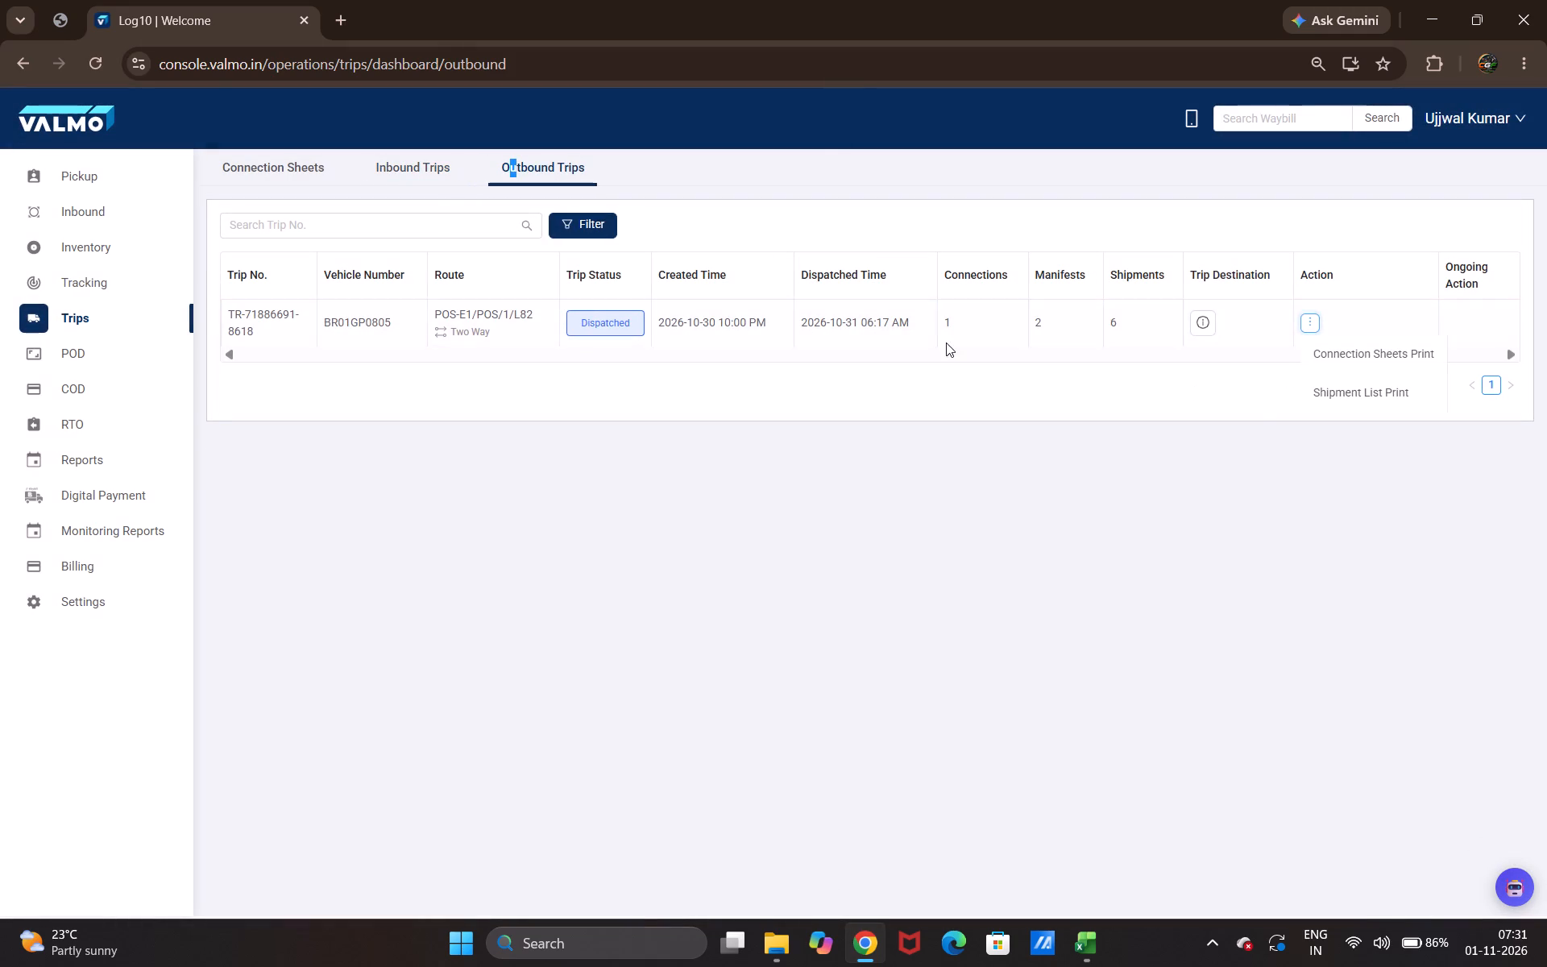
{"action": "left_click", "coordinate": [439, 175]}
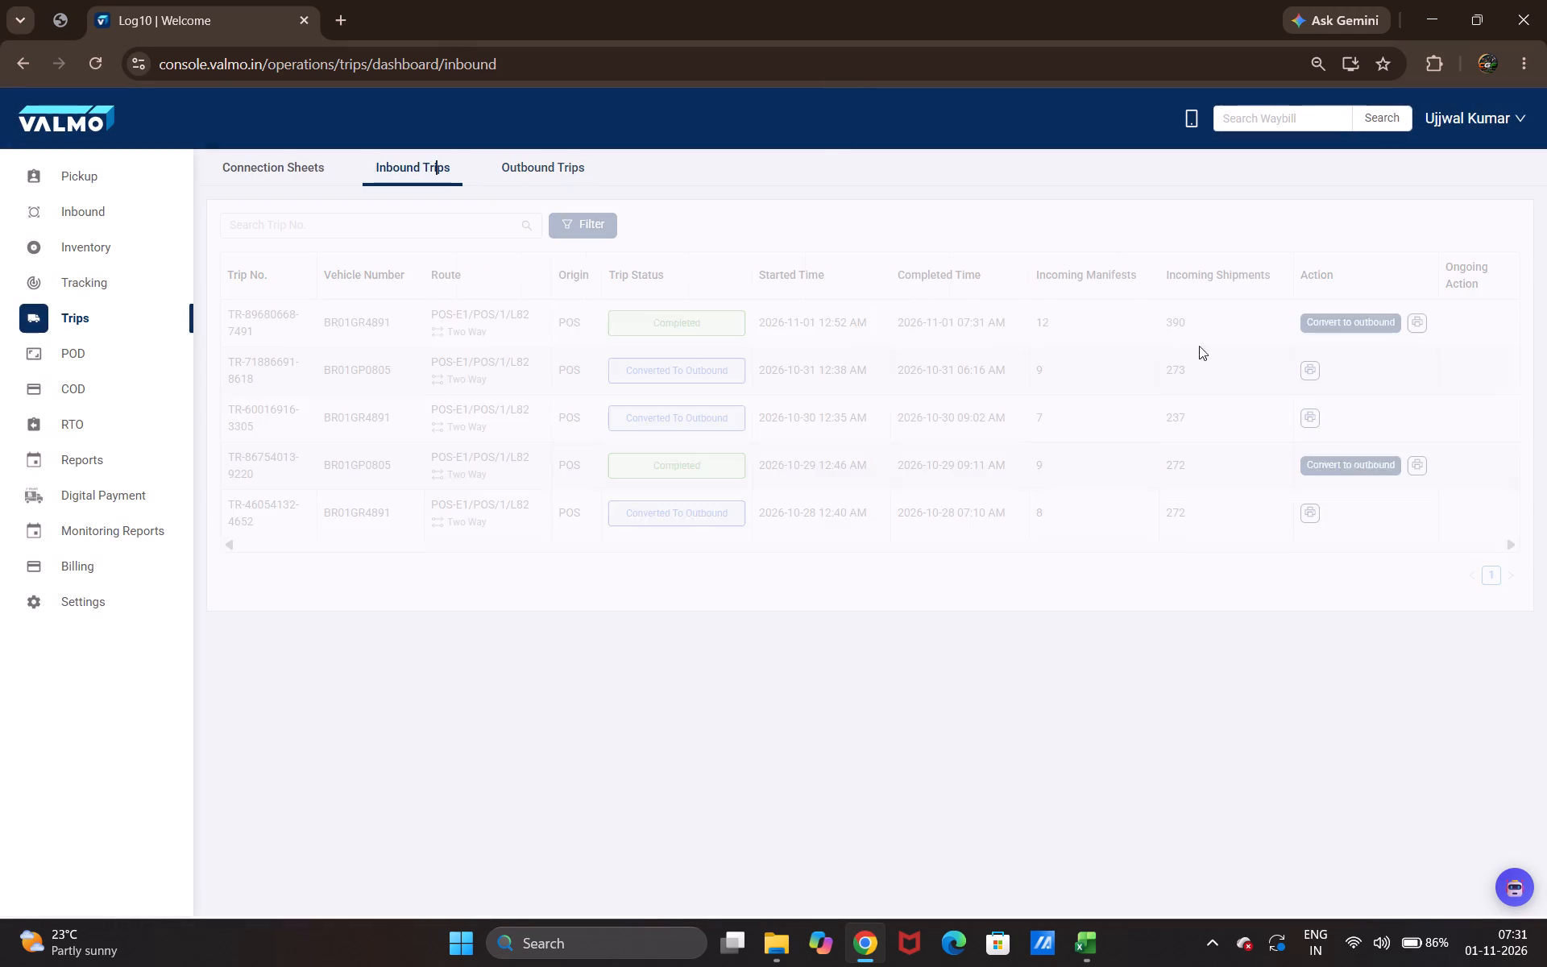
{"action": "left_click", "coordinate": [1339, 311]}
{"action": "left_click", "coordinate": [1332, 317]}
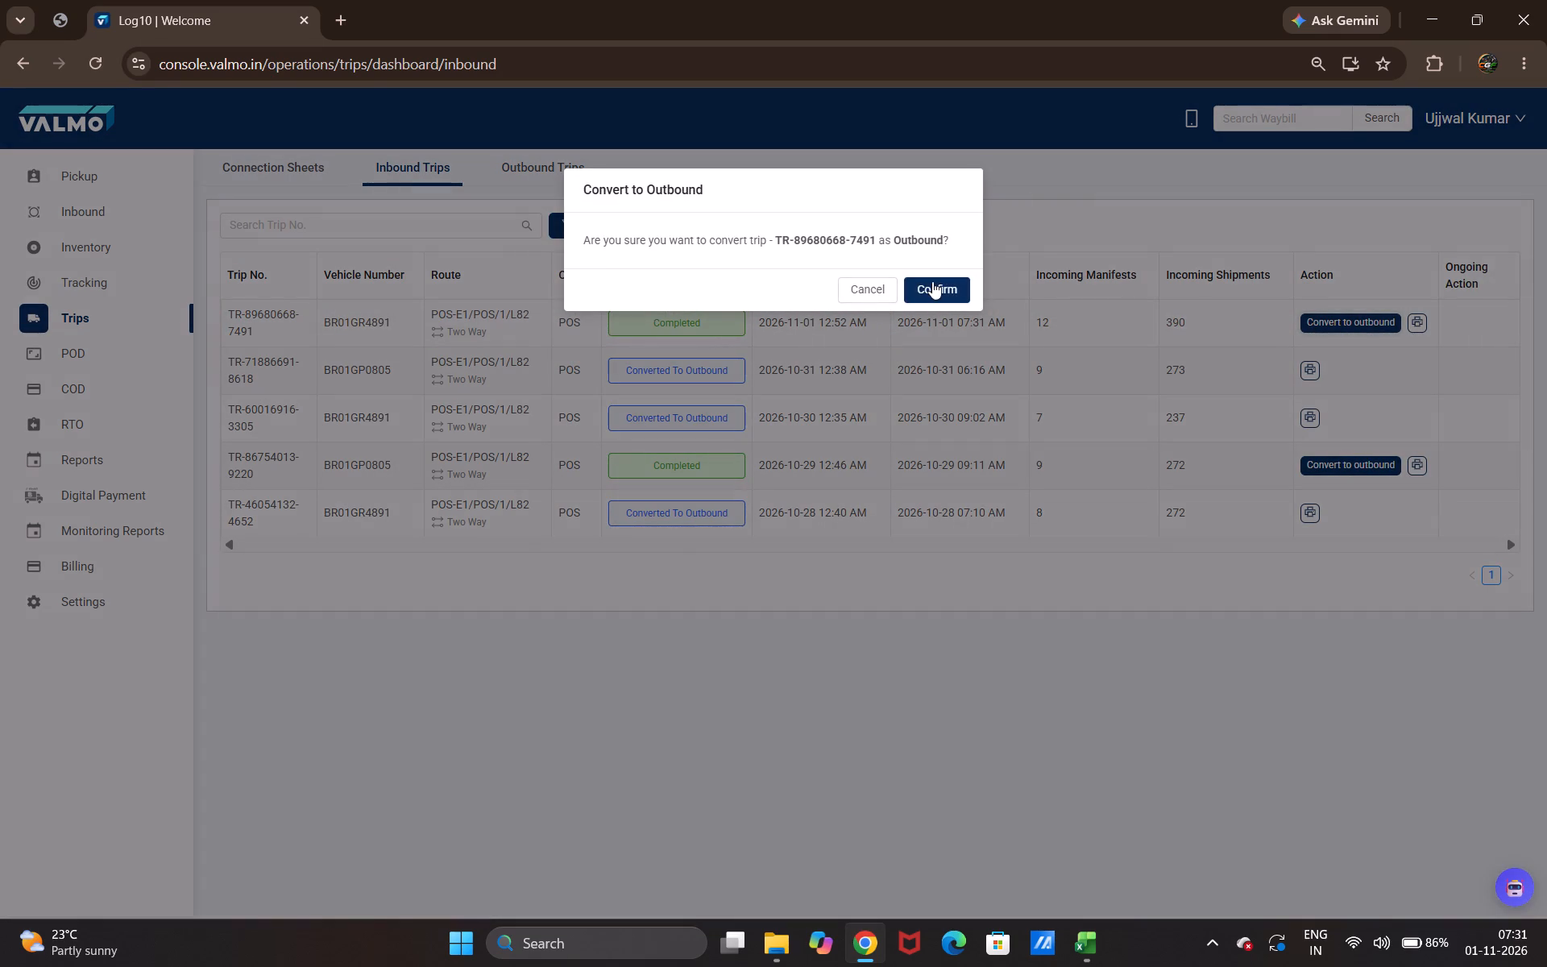
{"action": "left_click", "coordinate": [933, 281]}
{"action": "left_click", "coordinate": [889, 268]}
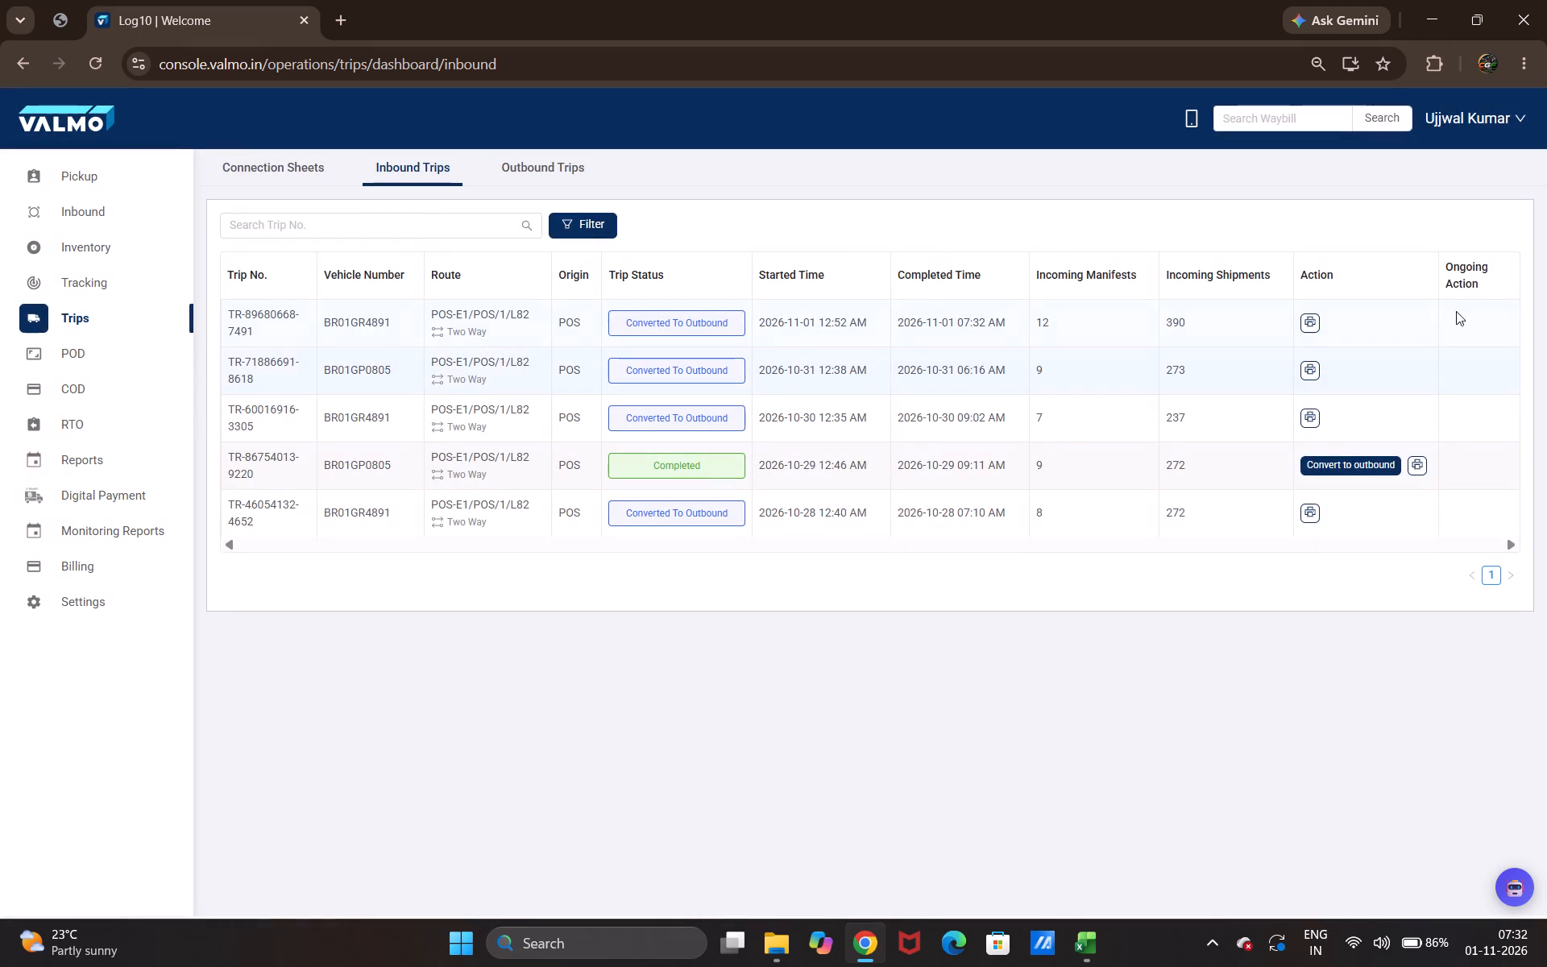
{"action": "left_click", "coordinate": [545, 168]}
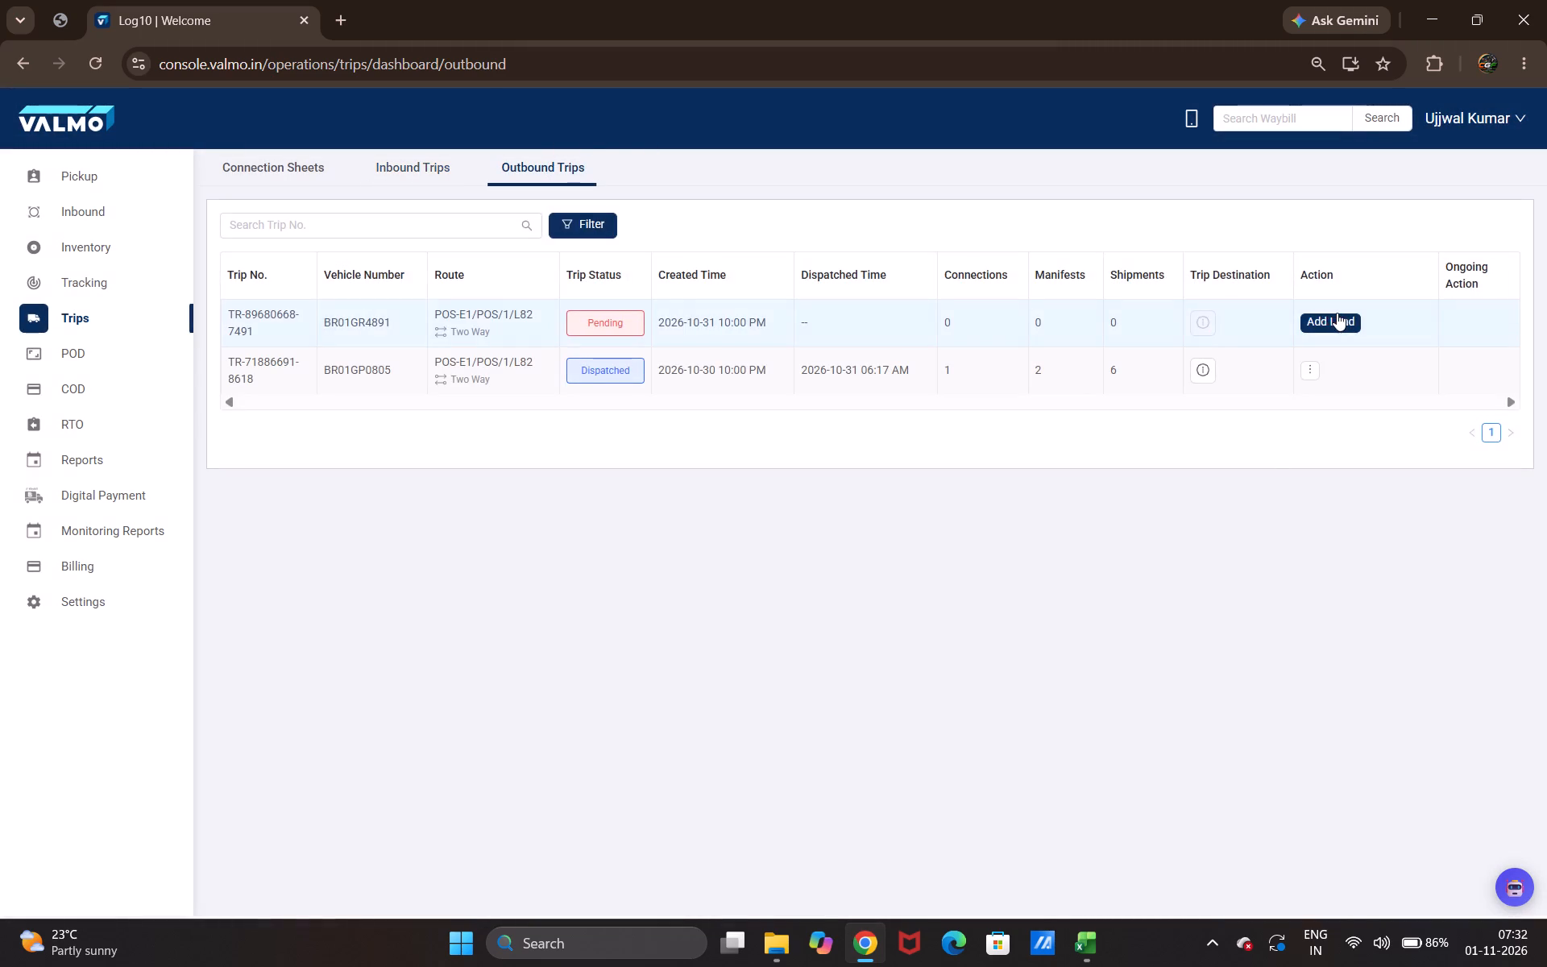
{"action": "left_click", "coordinate": [1335, 313]}
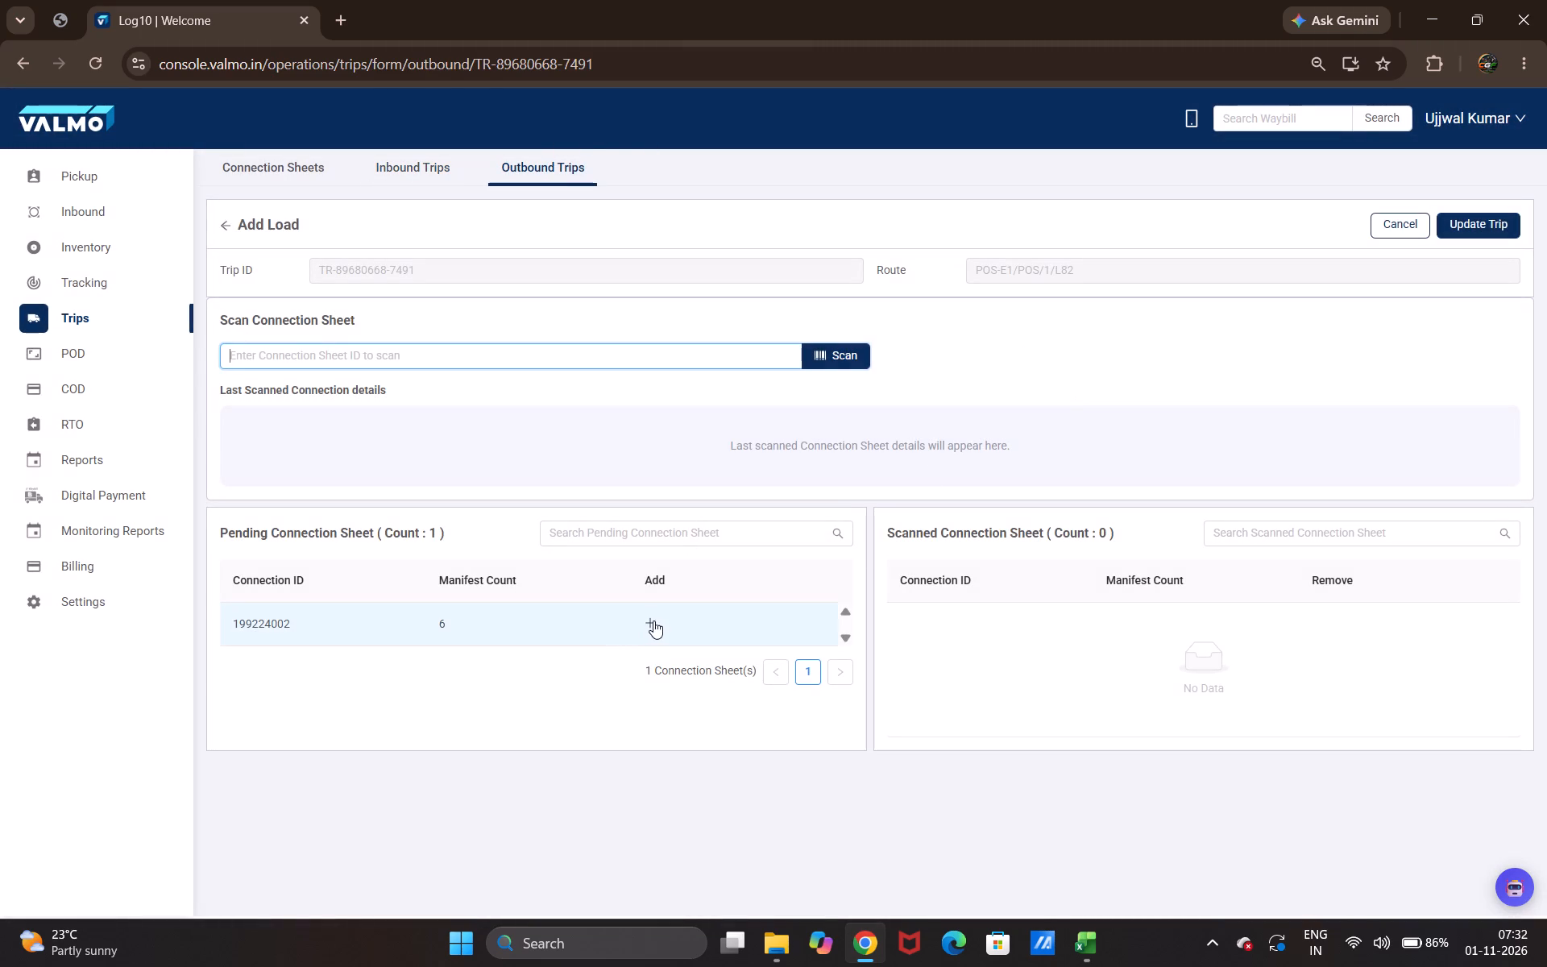
{"action": "left_click", "coordinate": [653, 620]}
{"action": "left_click", "coordinate": [1479, 222]}
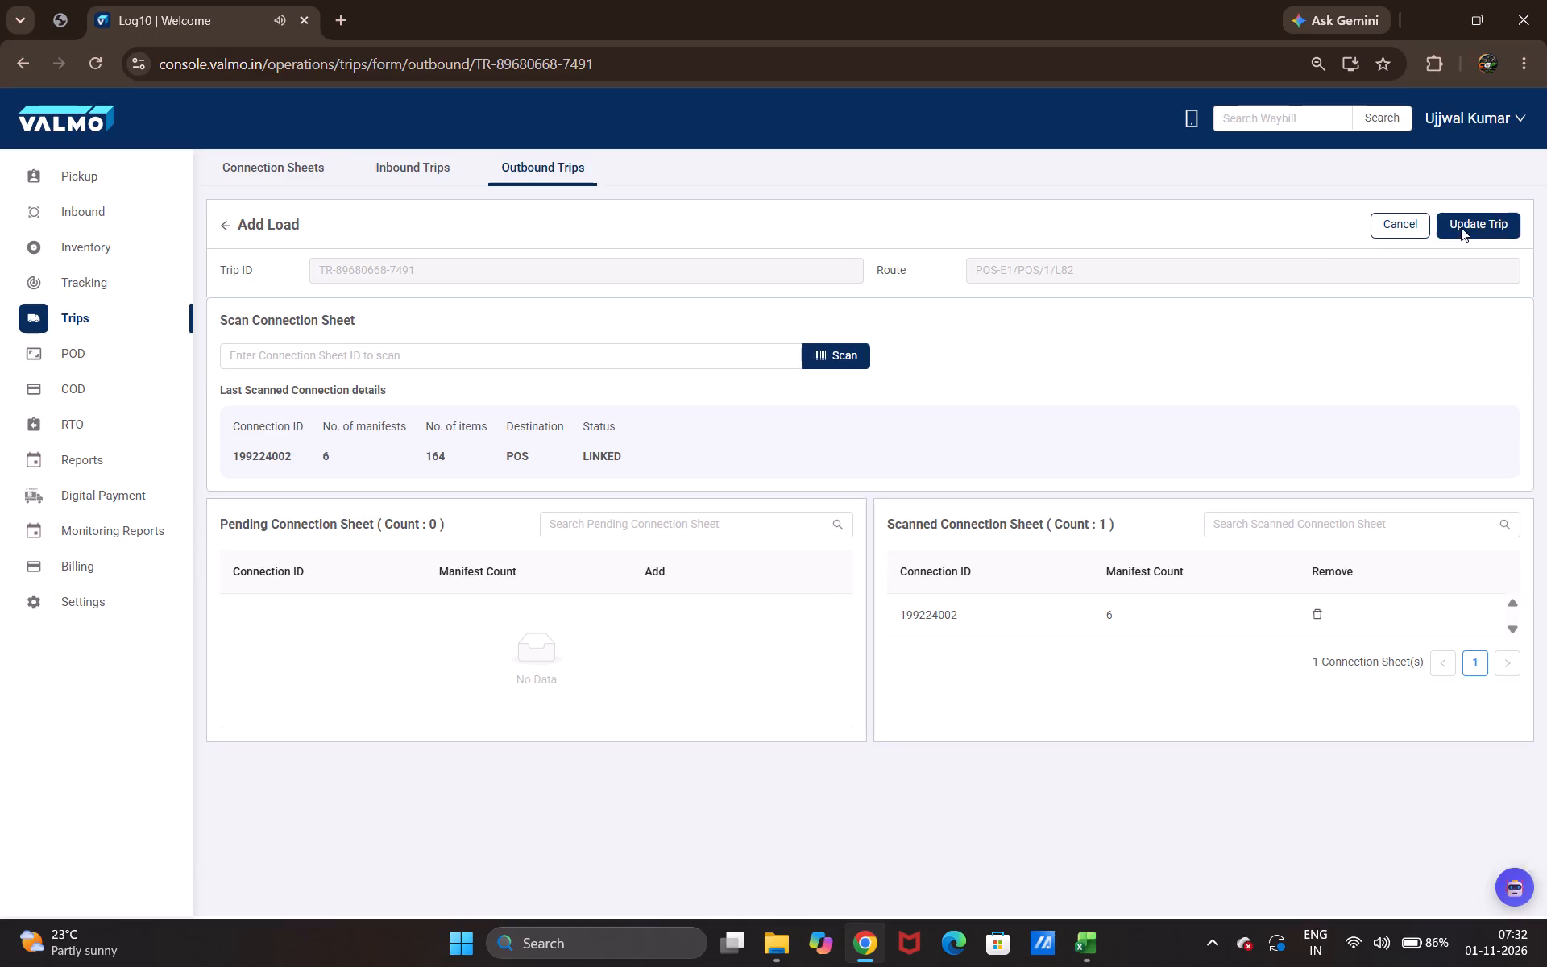
{"action": "left_click", "coordinate": [894, 252]}
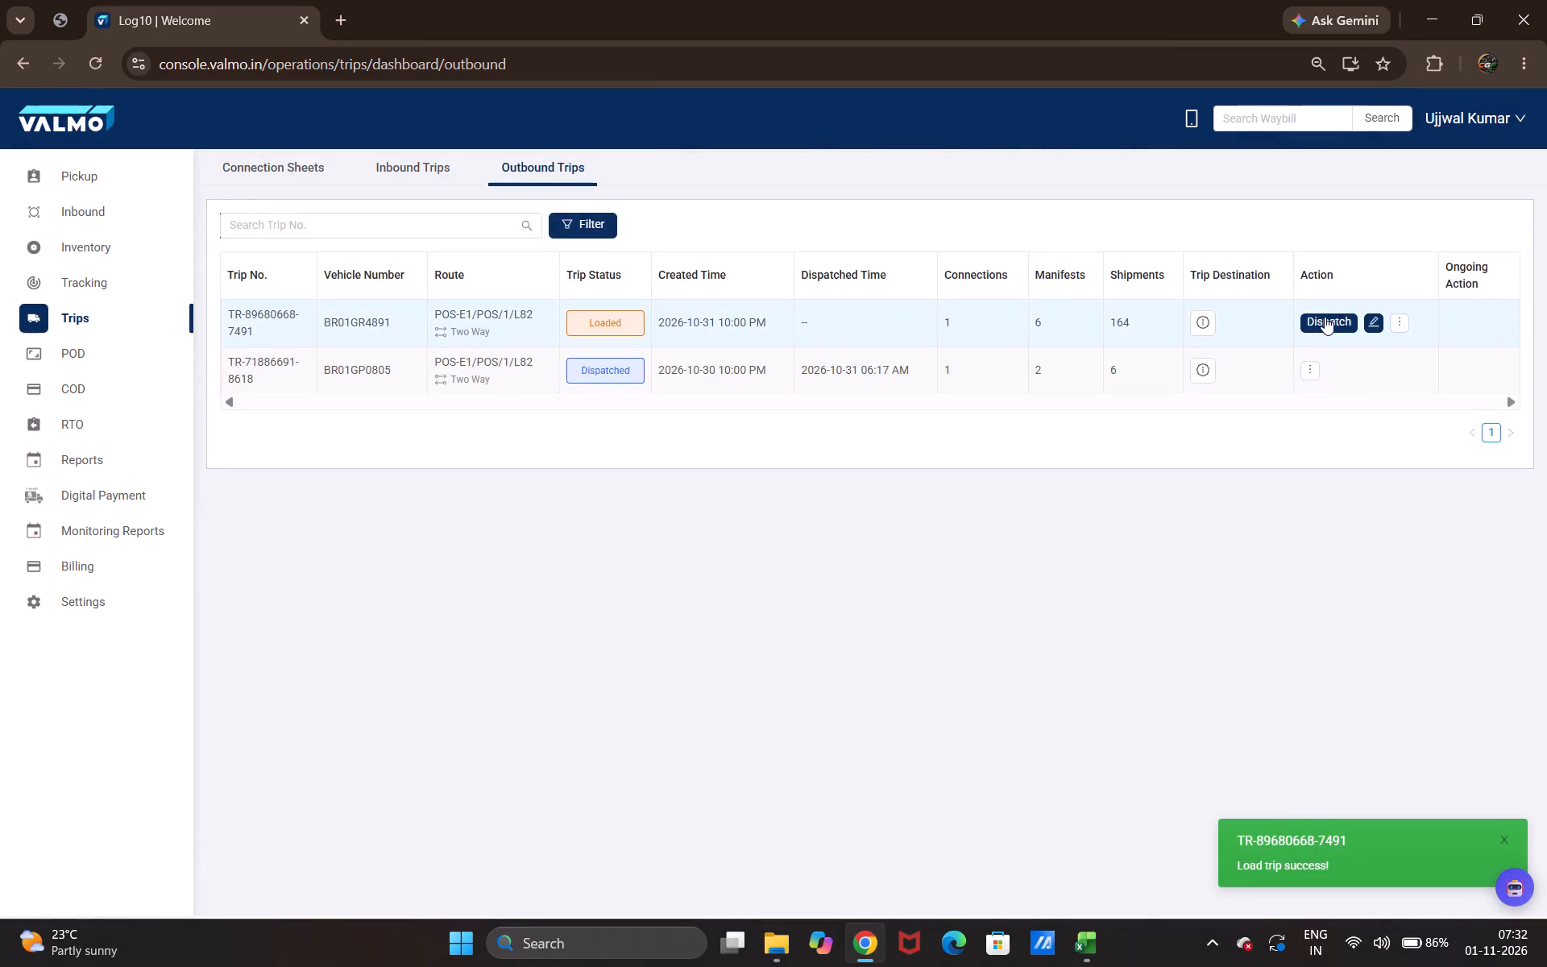
{"action": "left_click", "coordinate": [1325, 317]}
{"action": "left_click", "coordinate": [883, 295]}
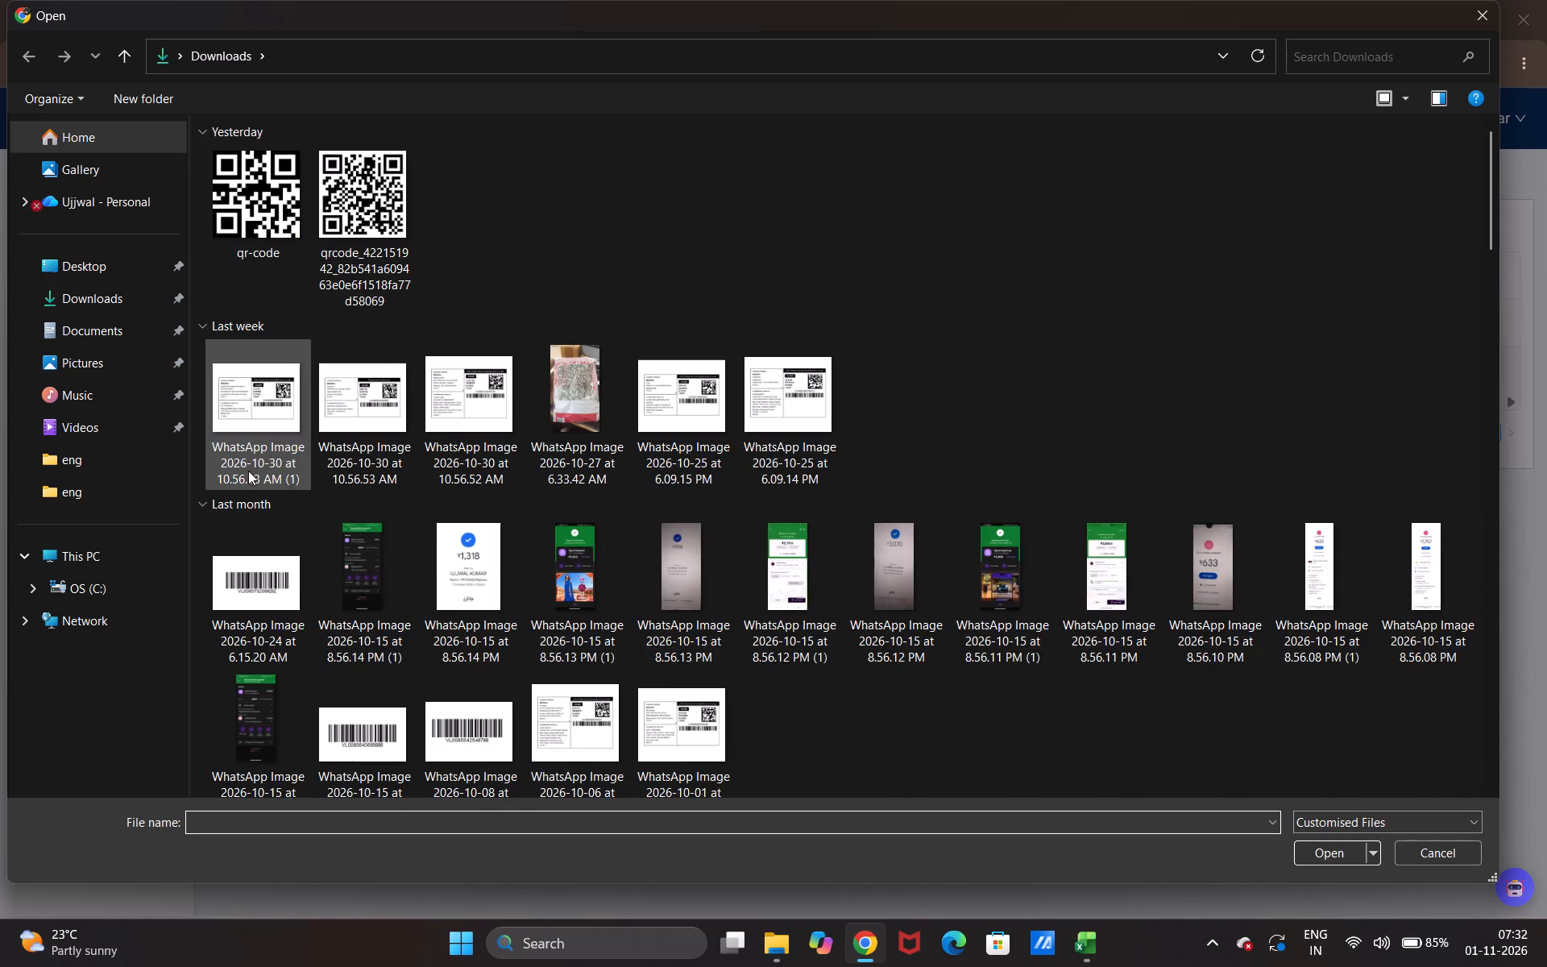
{"action": "scroll", "coordinate": [274, 465], "scroll_direction": "down", "scroll_amount": 3}
{"action": "double_click", "coordinate": [256, 305]}
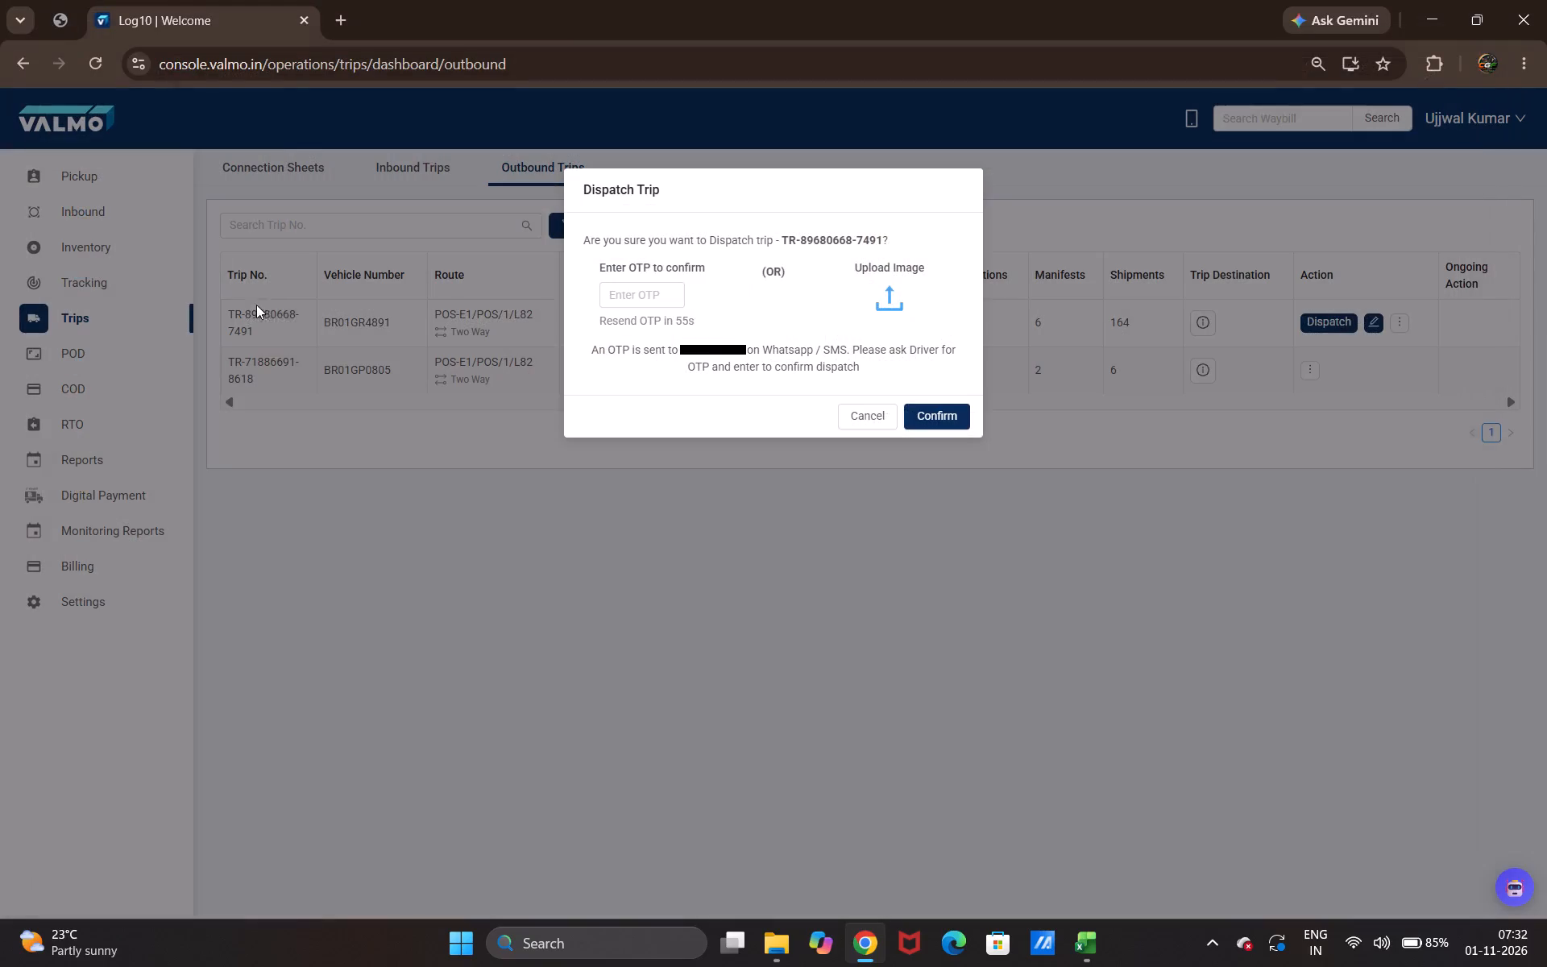
{"action": "left_click", "coordinate": [927, 415]}
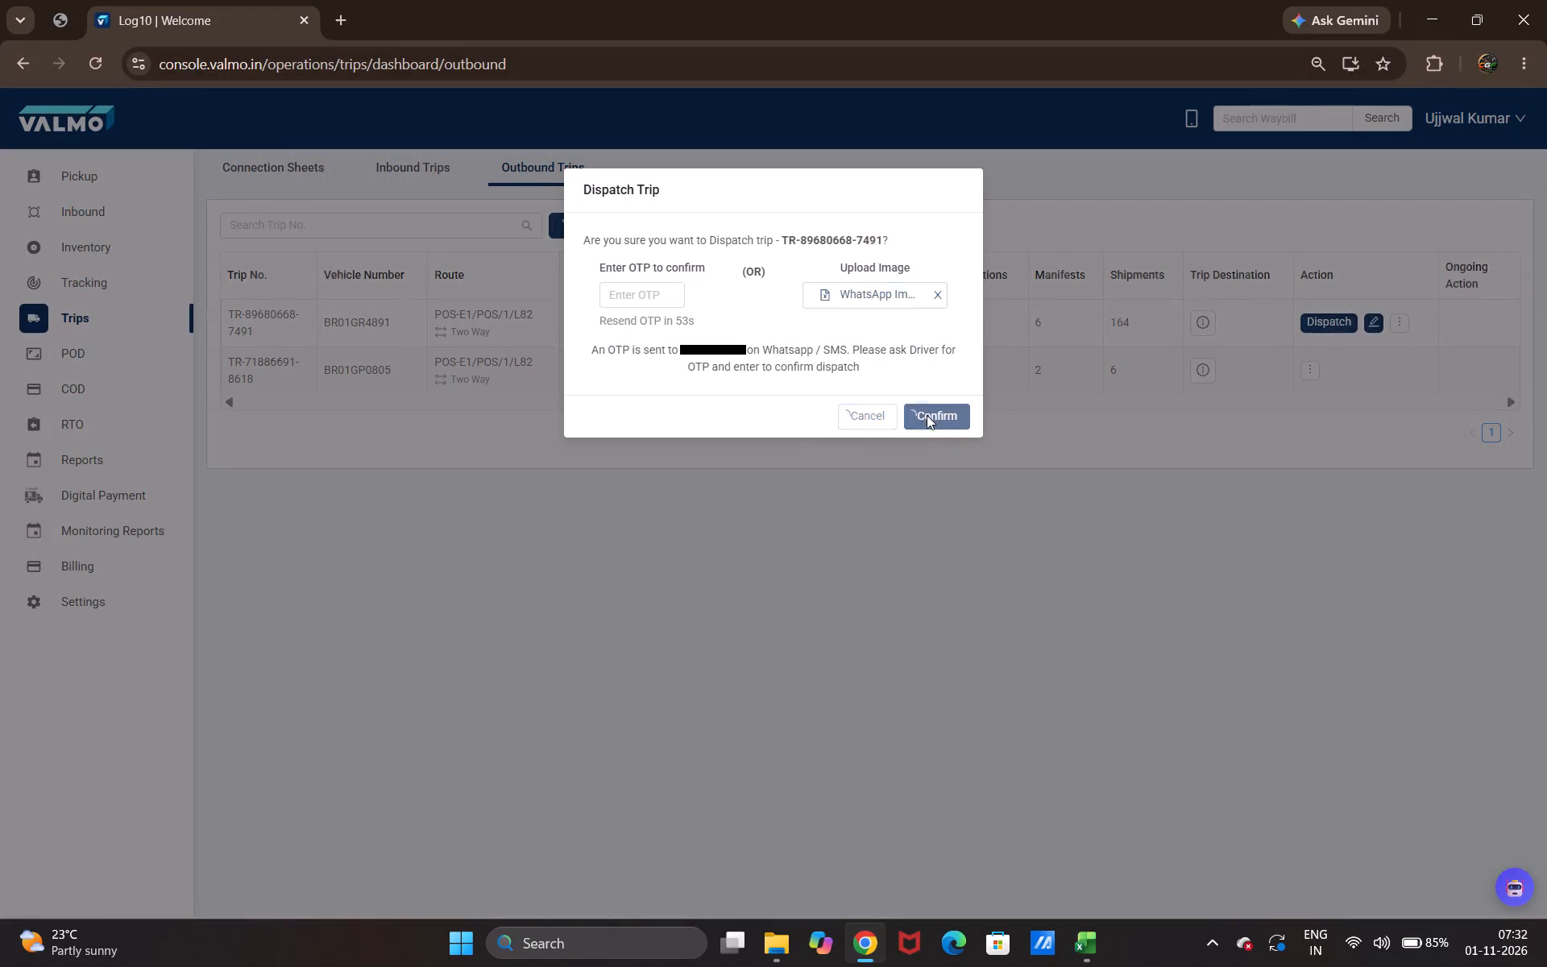
{"action": "left_click", "coordinate": [890, 265]}
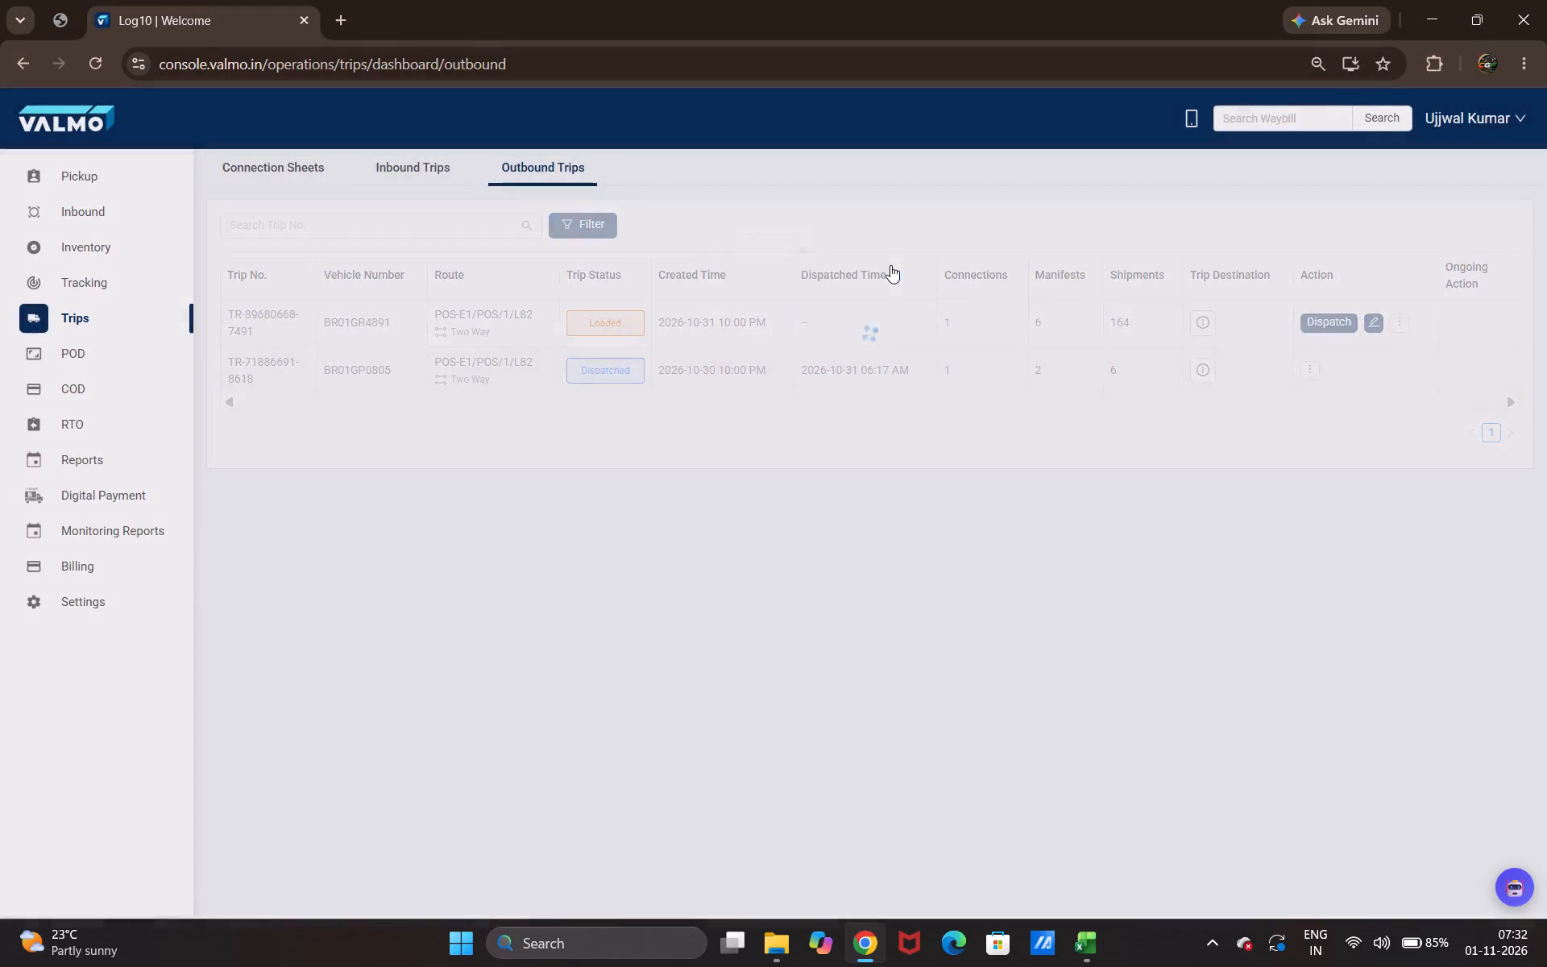
{"action": "left_click", "coordinate": [1312, 317]}
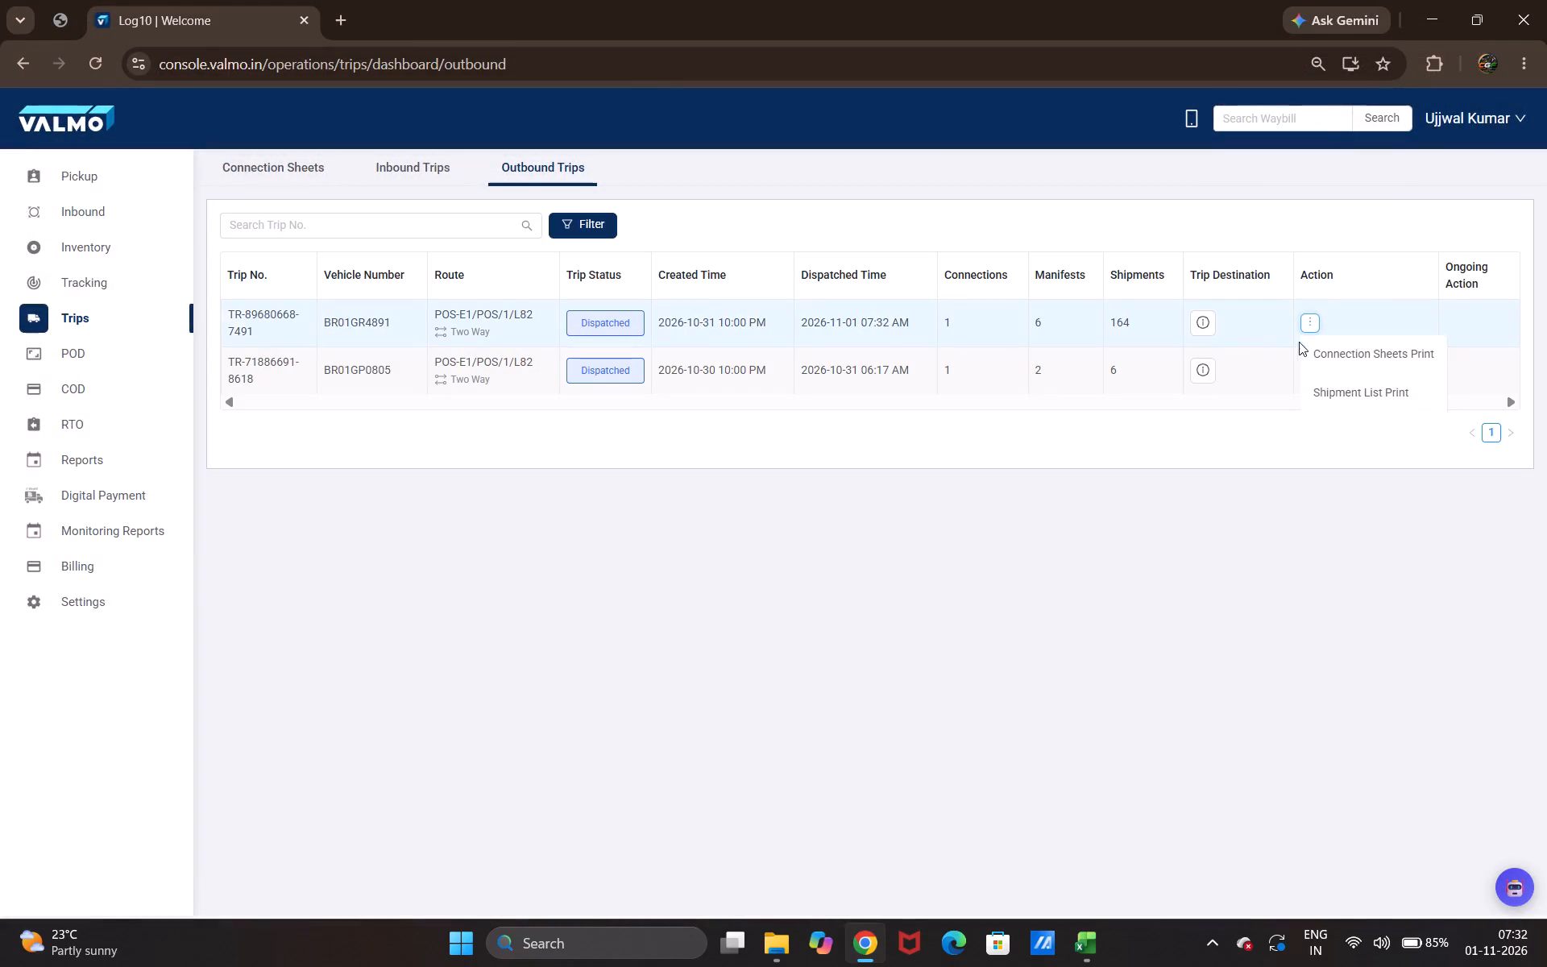
{"action": "left_click", "coordinate": [1321, 352]}
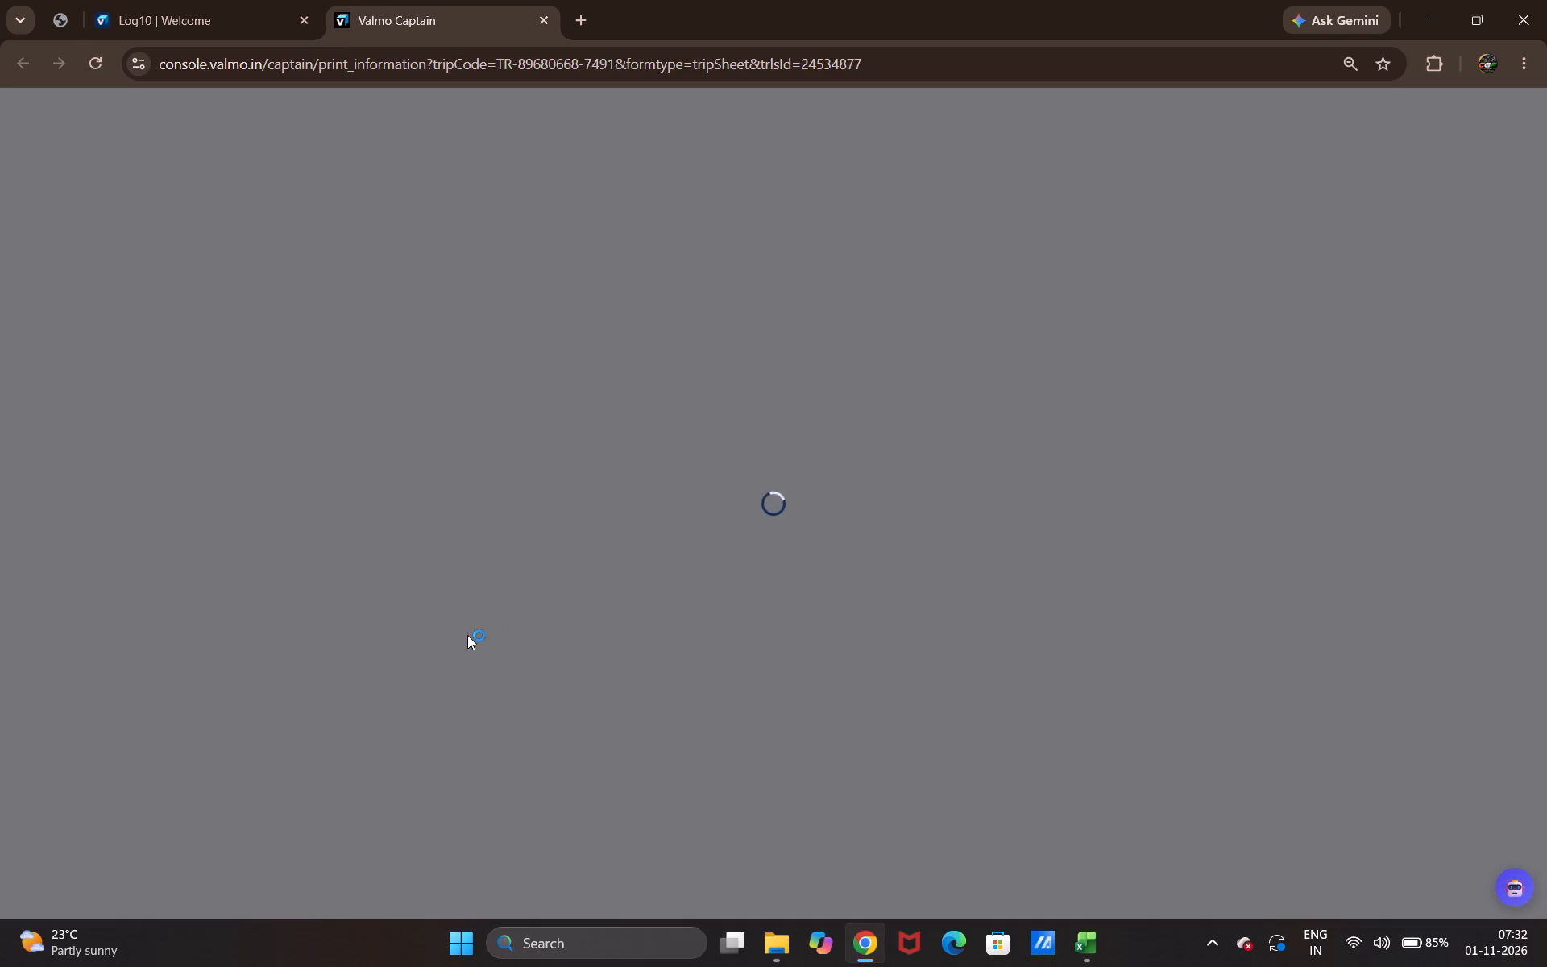
{"action": "key", "text": "ctrl+p"}
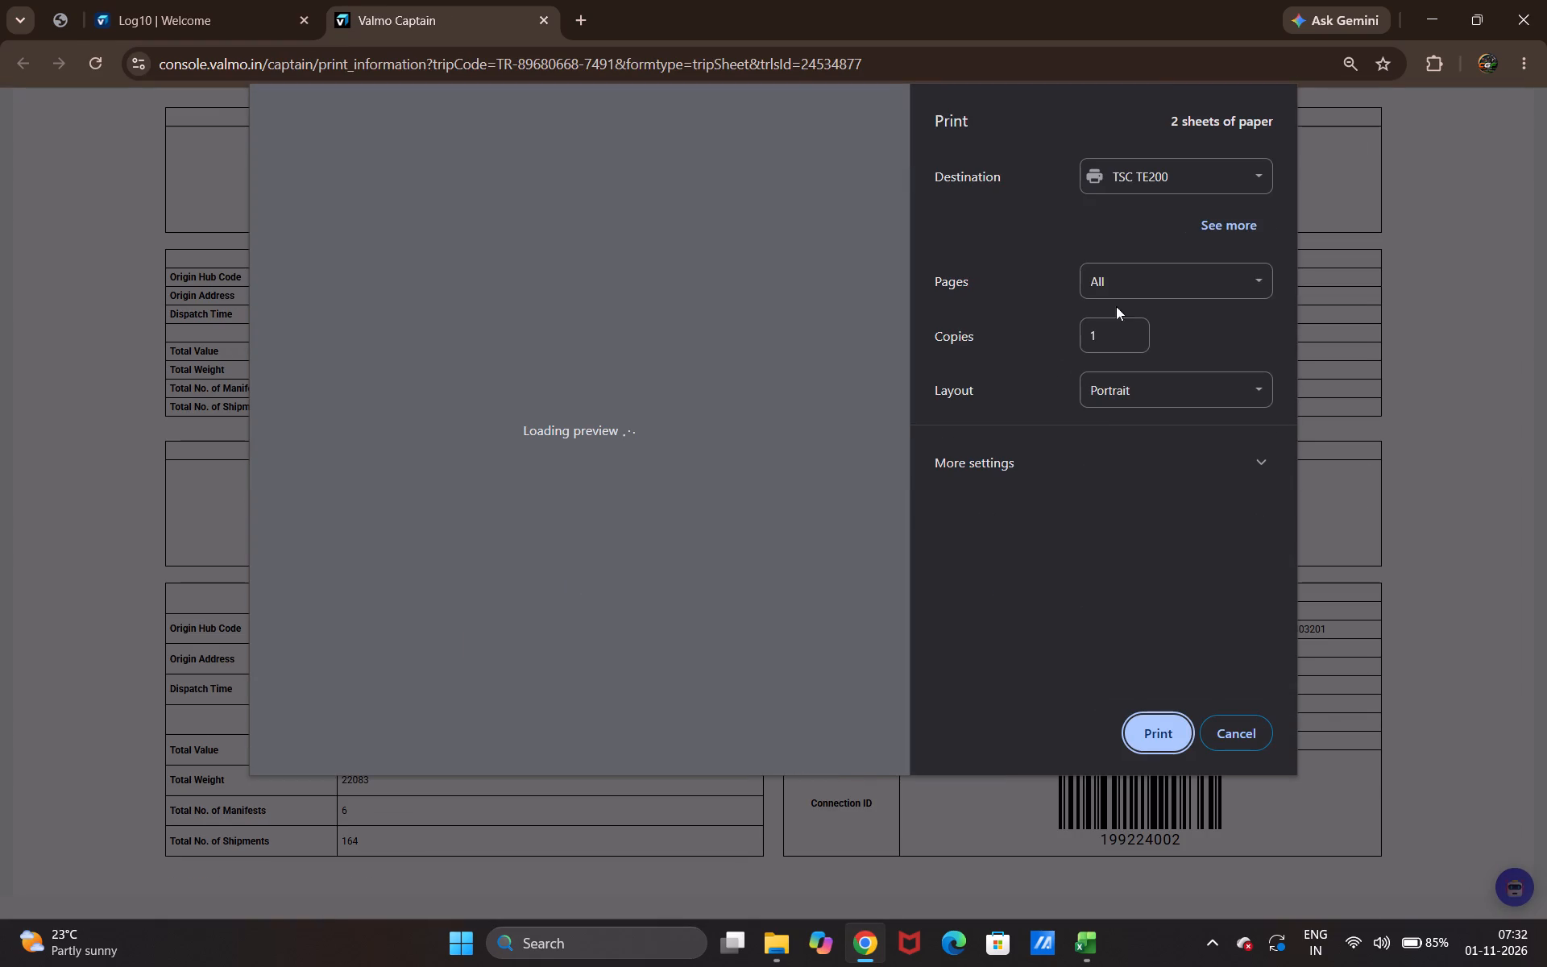
{"action": "left_click", "coordinate": [1109, 280]}
{"action": "left_click", "coordinate": [1124, 364]}
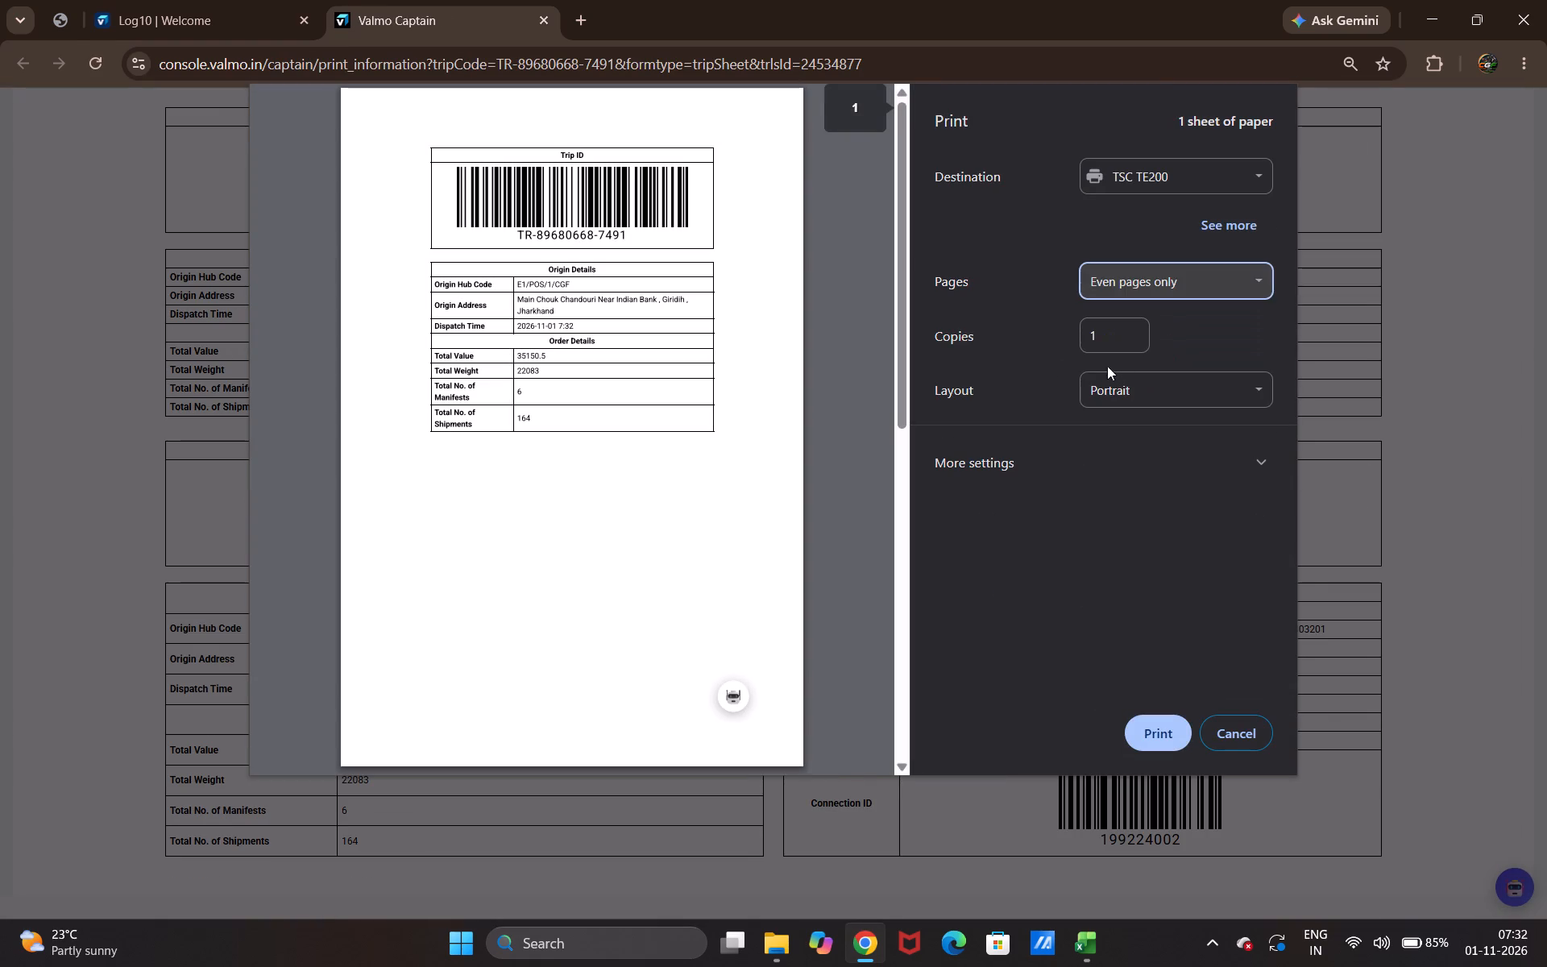
{"action": "left_click", "coordinate": [1168, 728]}
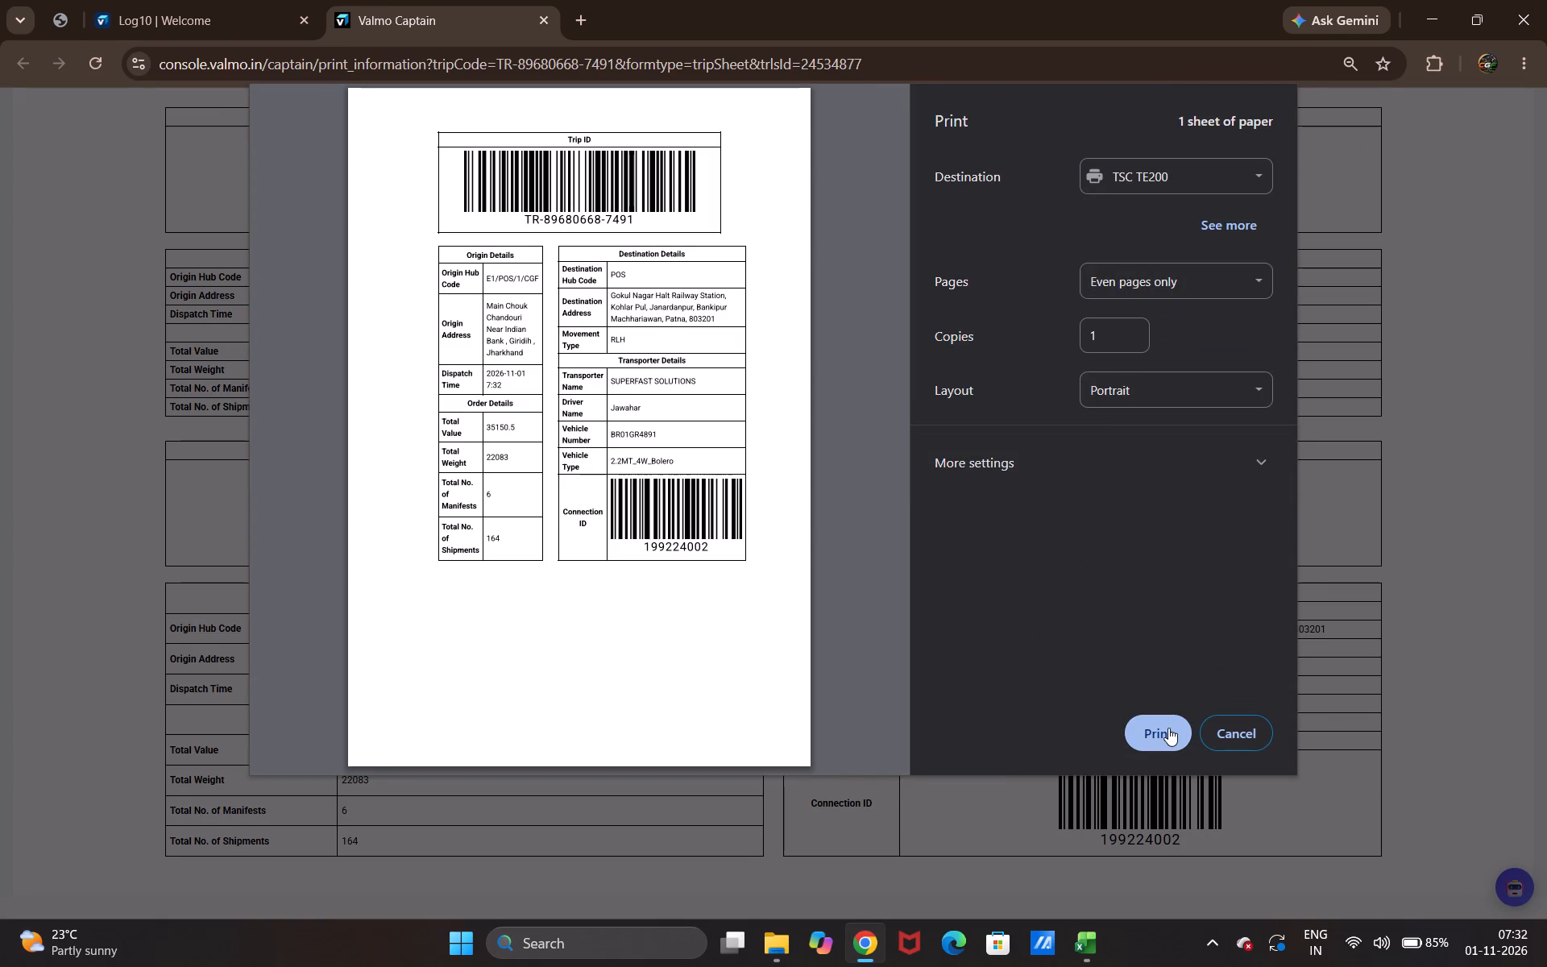
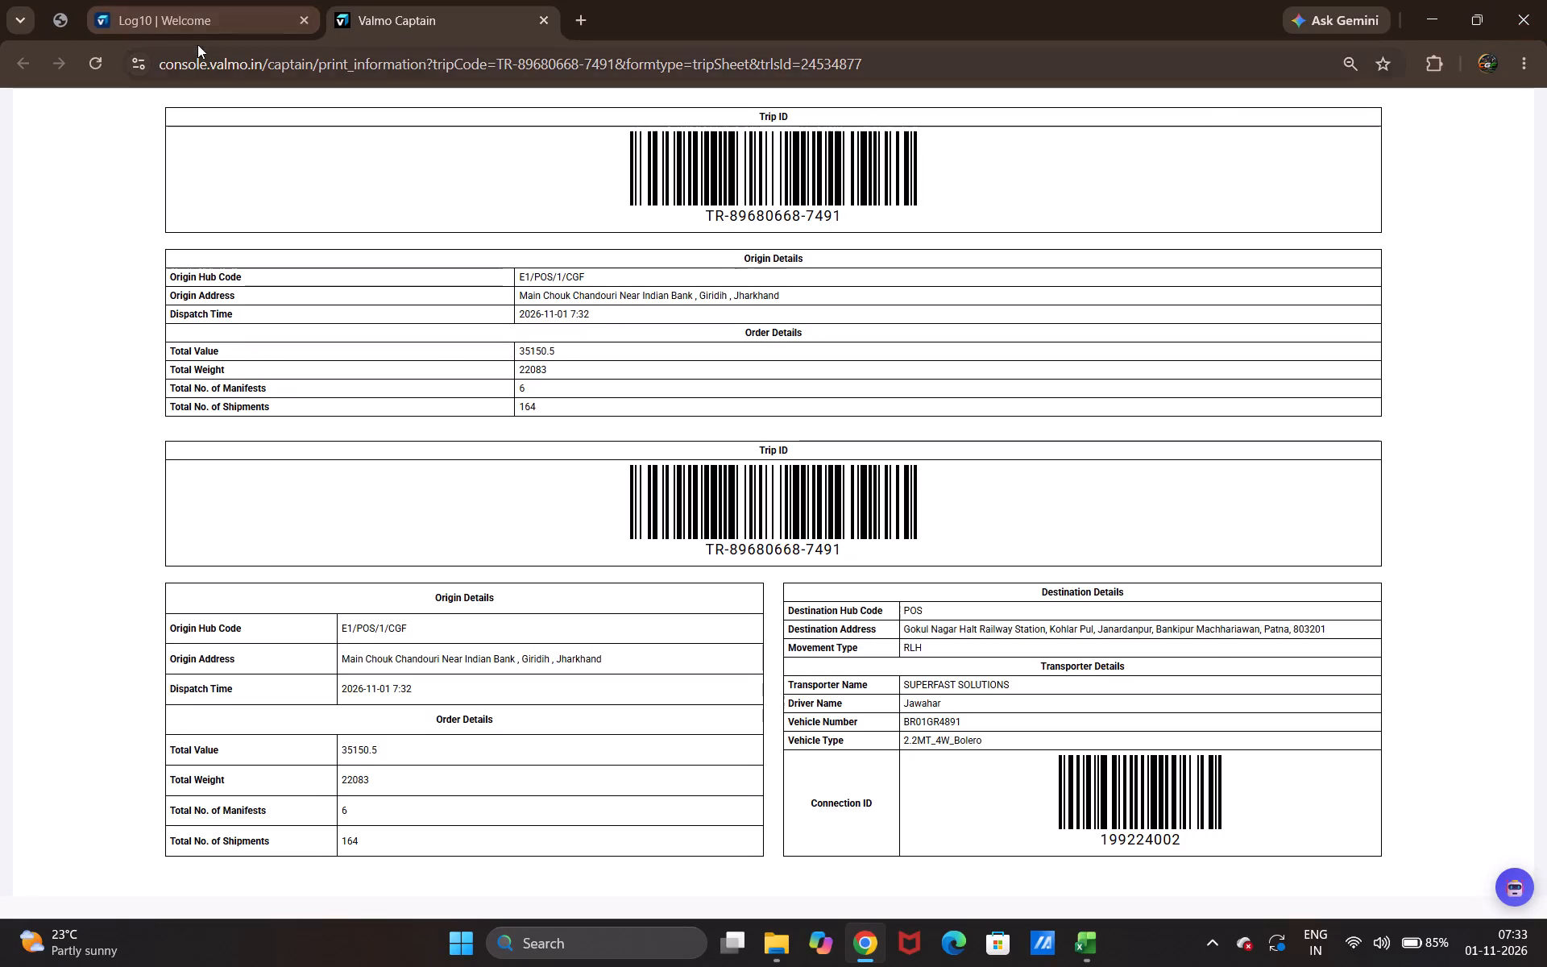
Return from the printed trip sheet to the outbound trips list in Log10.
{"action": "left_click", "coordinate": [197, 19]}
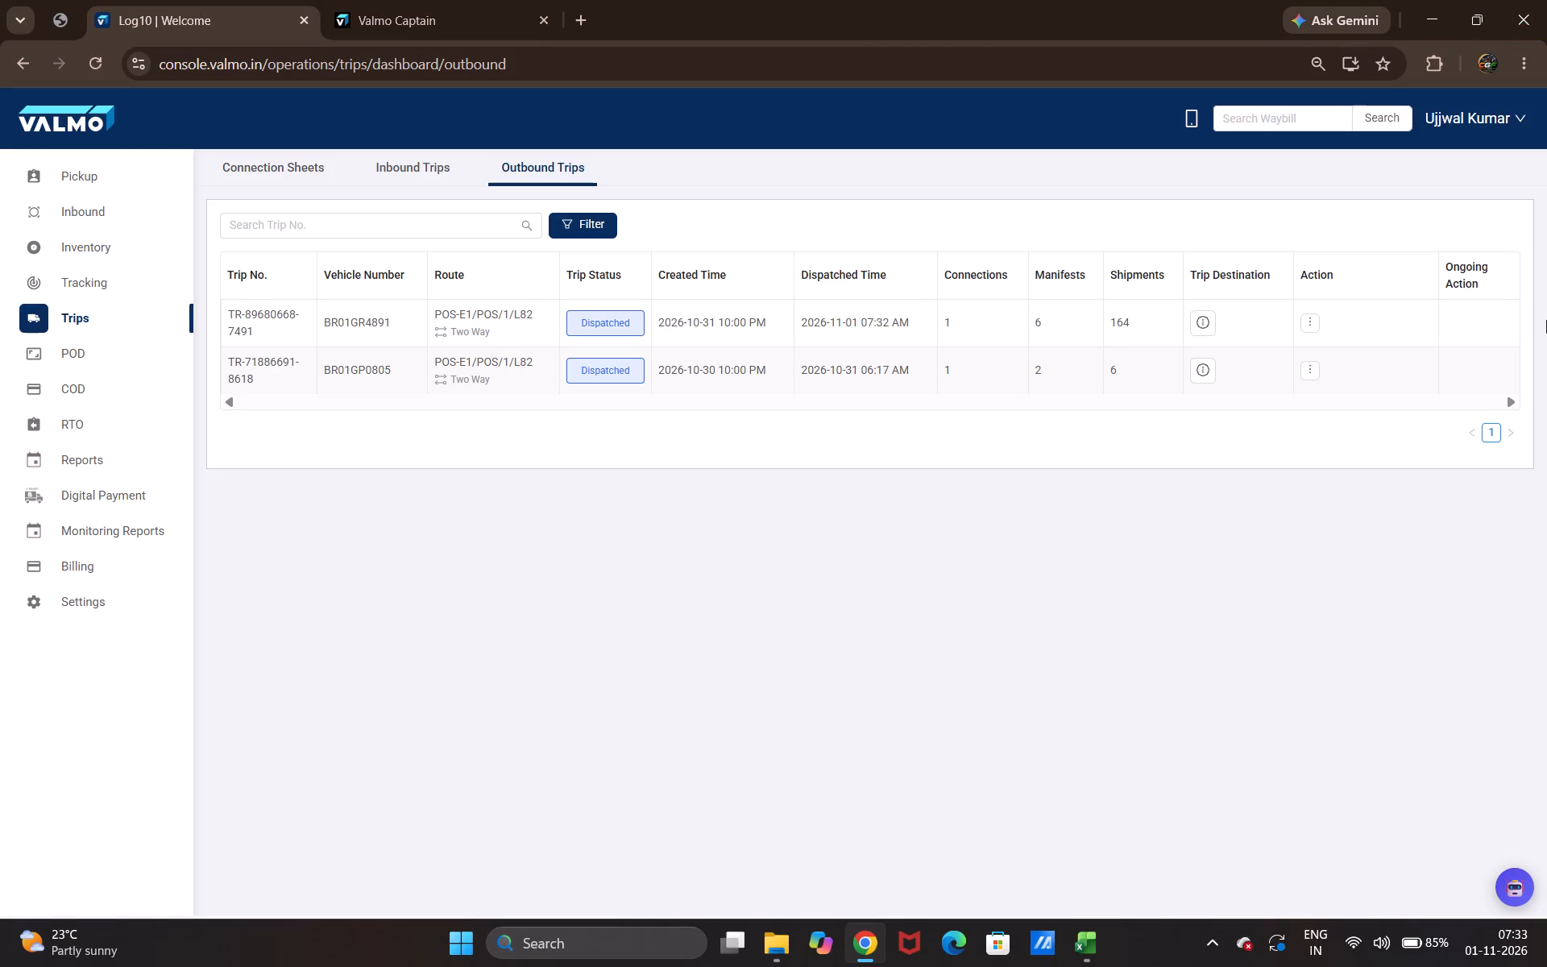
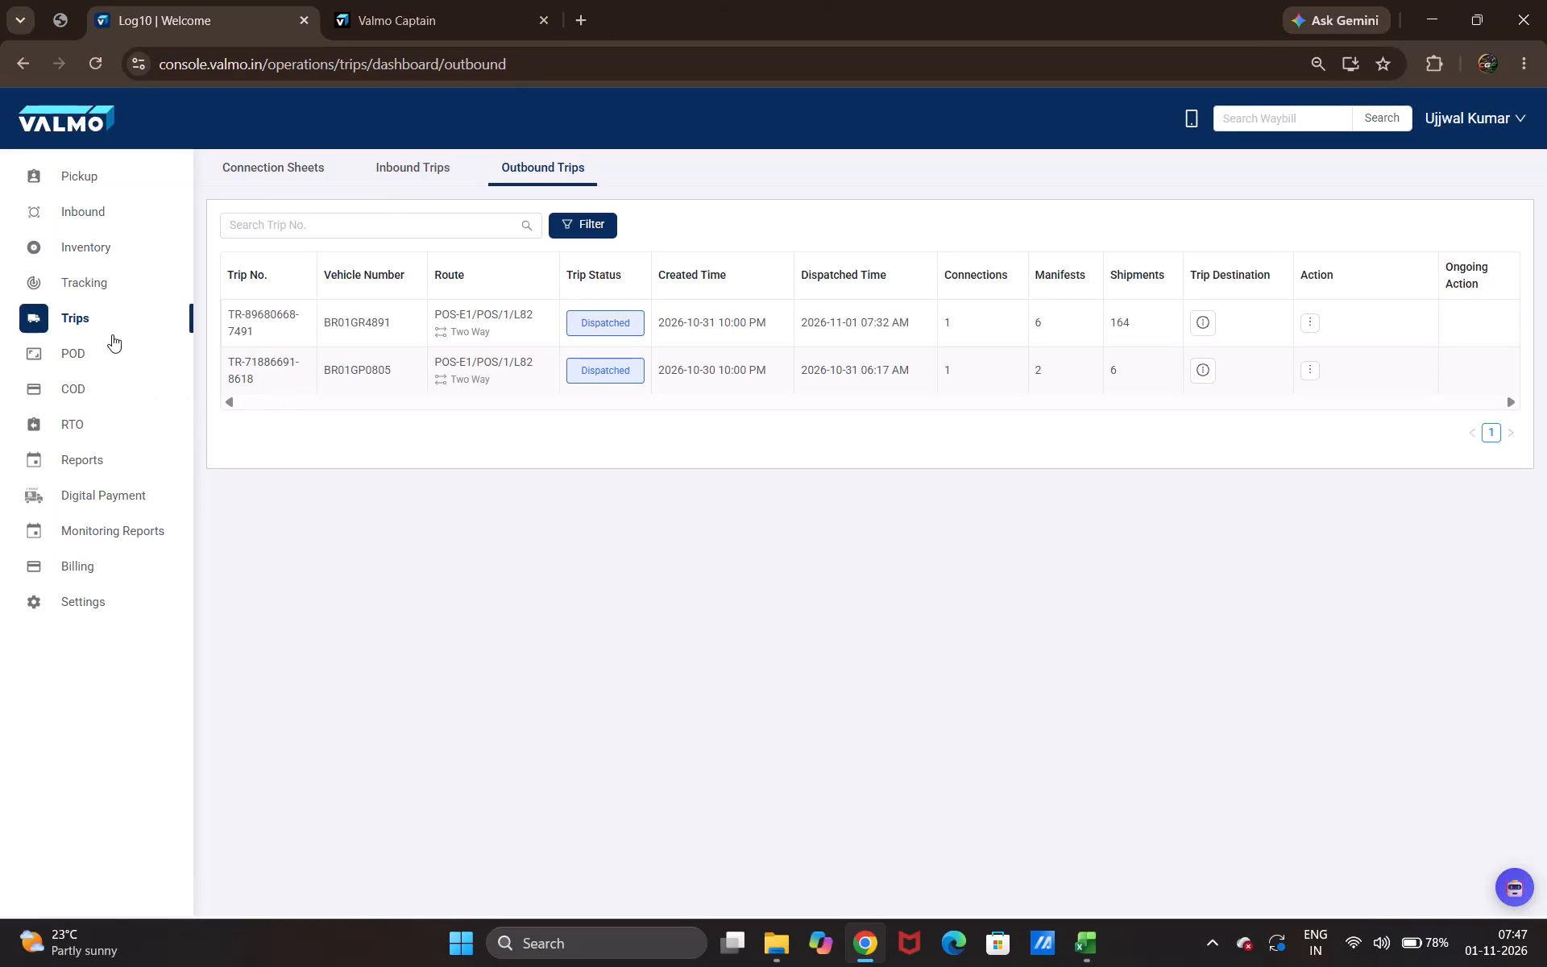
Load the Inventory - Waybill Count and Inventory - Waybill reports in the inventory section to check the hub's stock.
{"action": "left_click", "coordinate": [85, 253]}
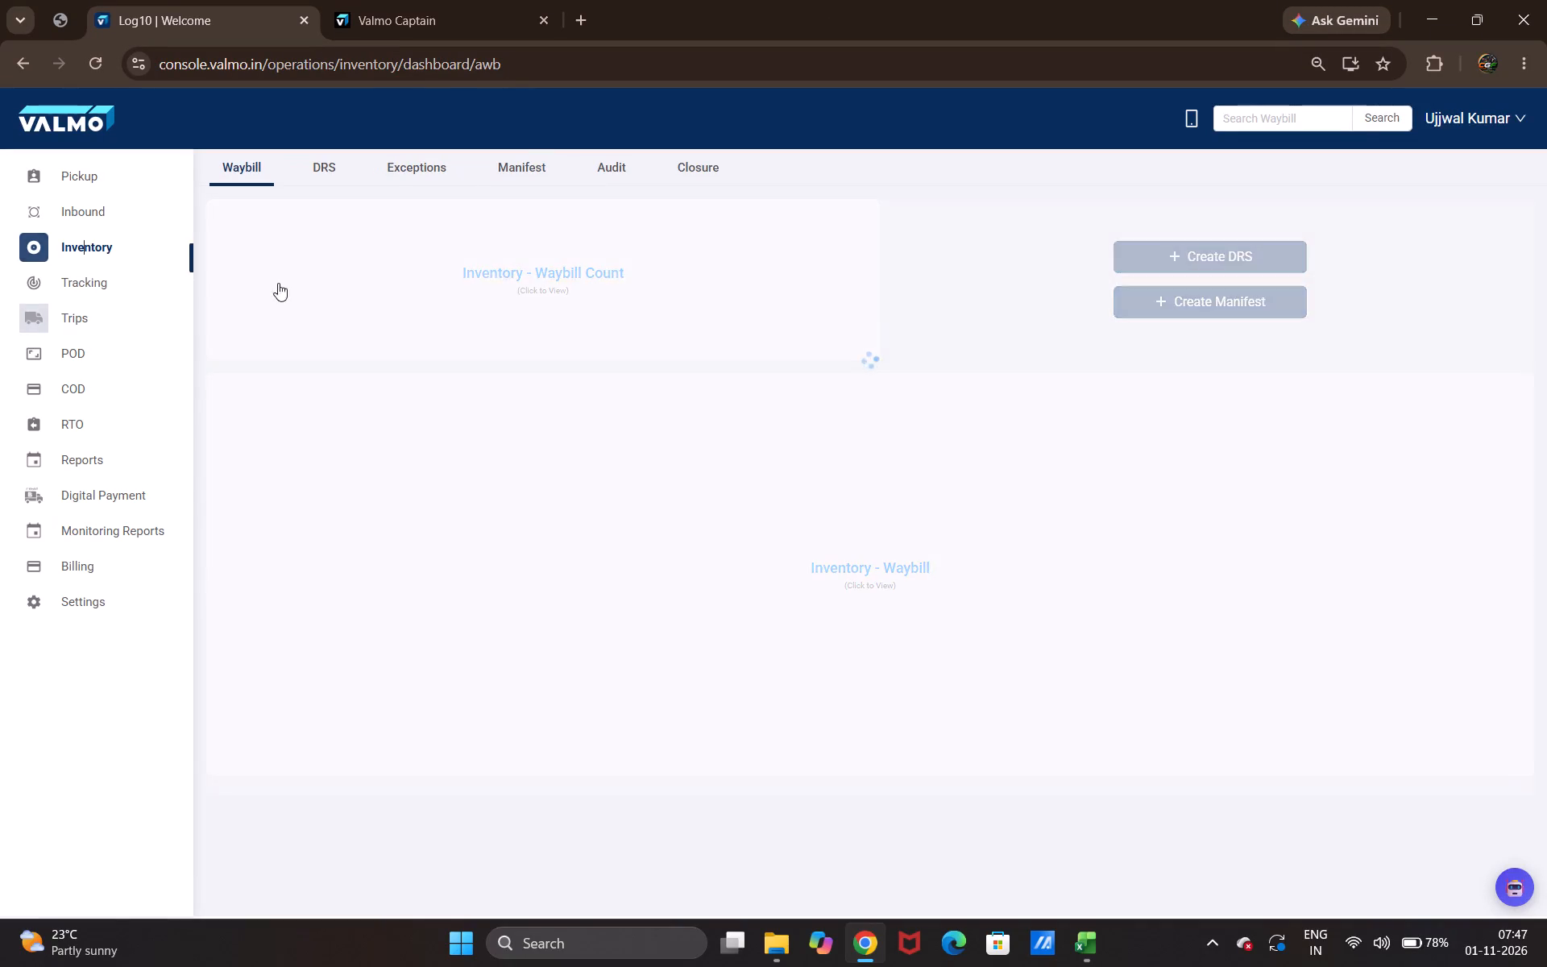
{"action": "left_click", "coordinate": [434, 302]}
{"action": "left_click", "coordinate": [754, 495]}
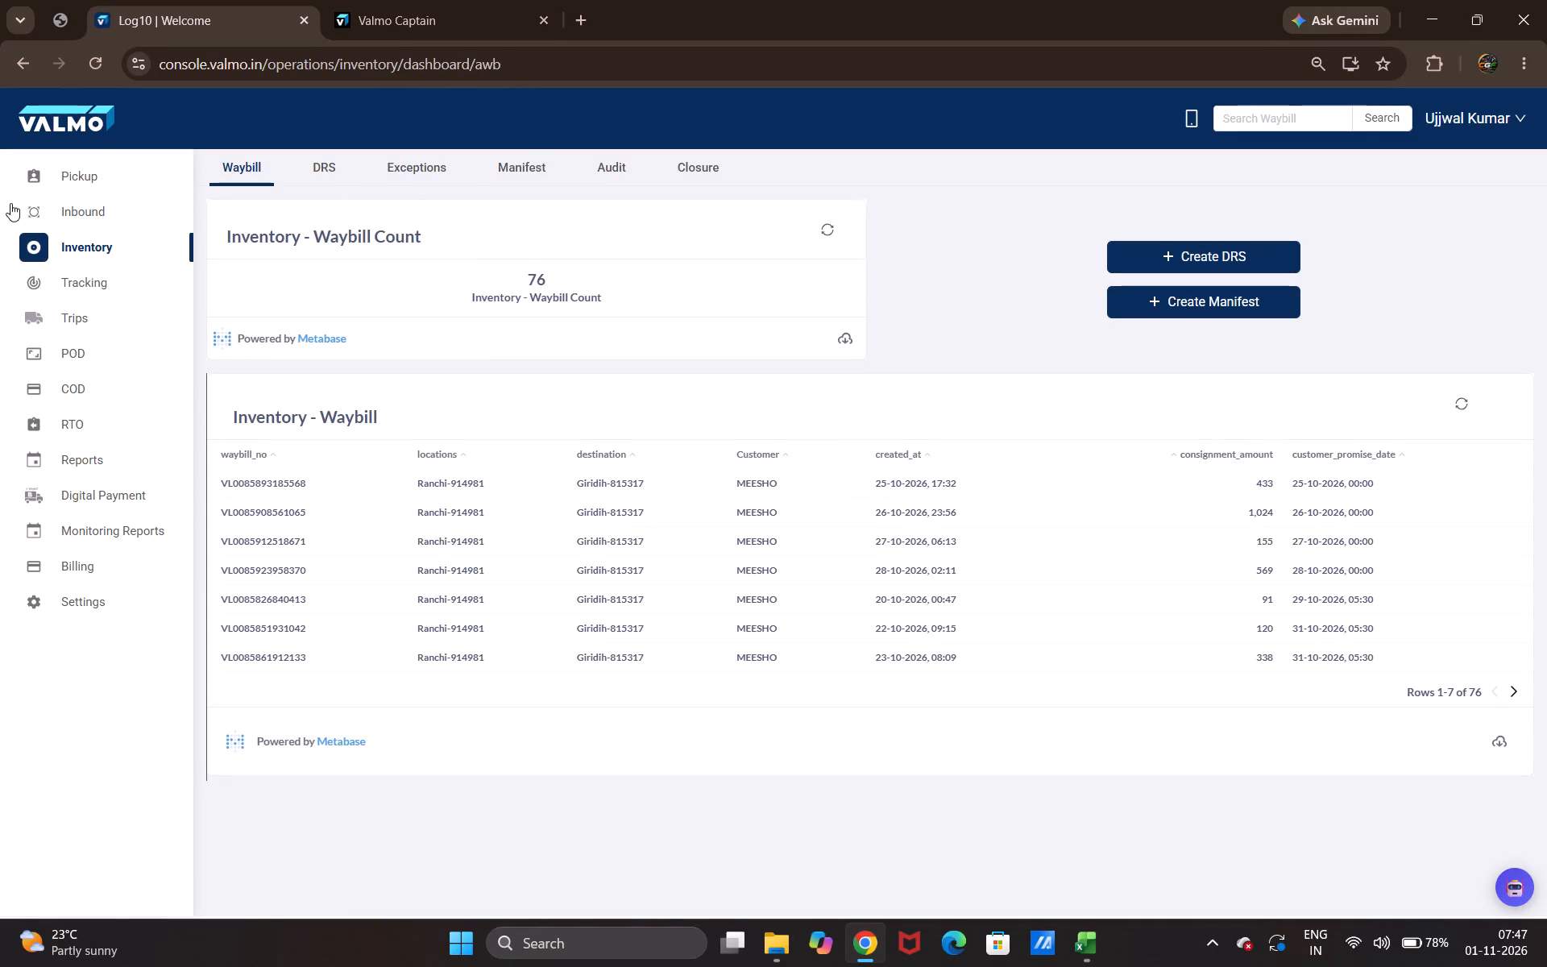
{"action": "left_click", "coordinate": [326, 162]}
{"action": "left_click", "coordinate": [238, 171]}
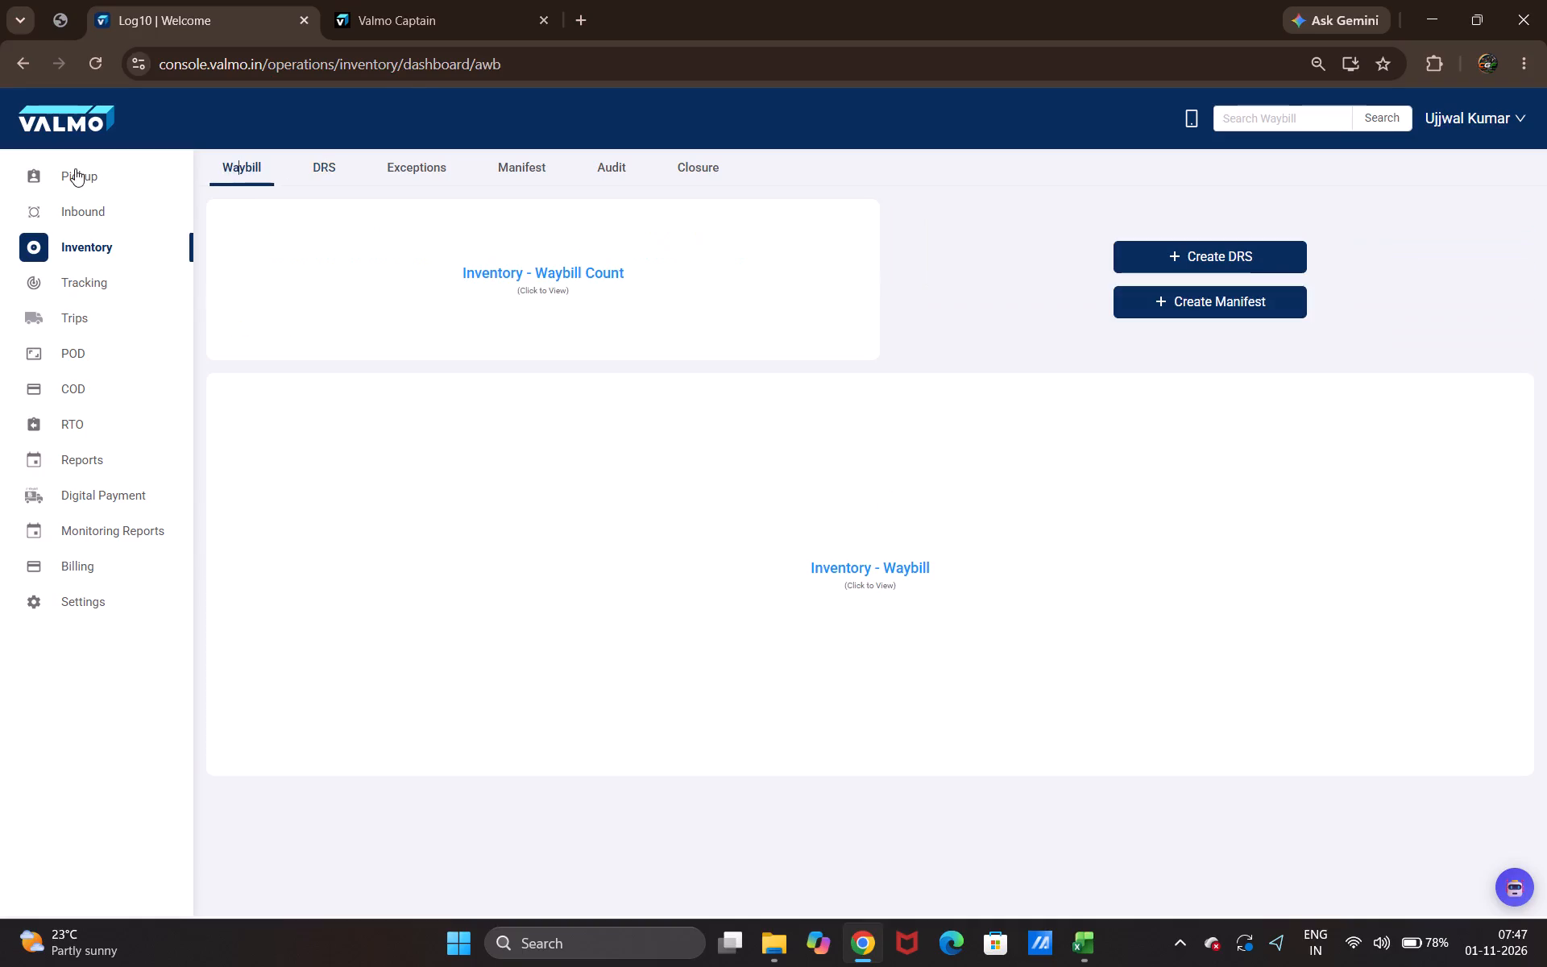
Open the Manage Reverse Pickup dashboard to check today's events and the reverse pickup list.
{"action": "left_click", "coordinate": [75, 168]}
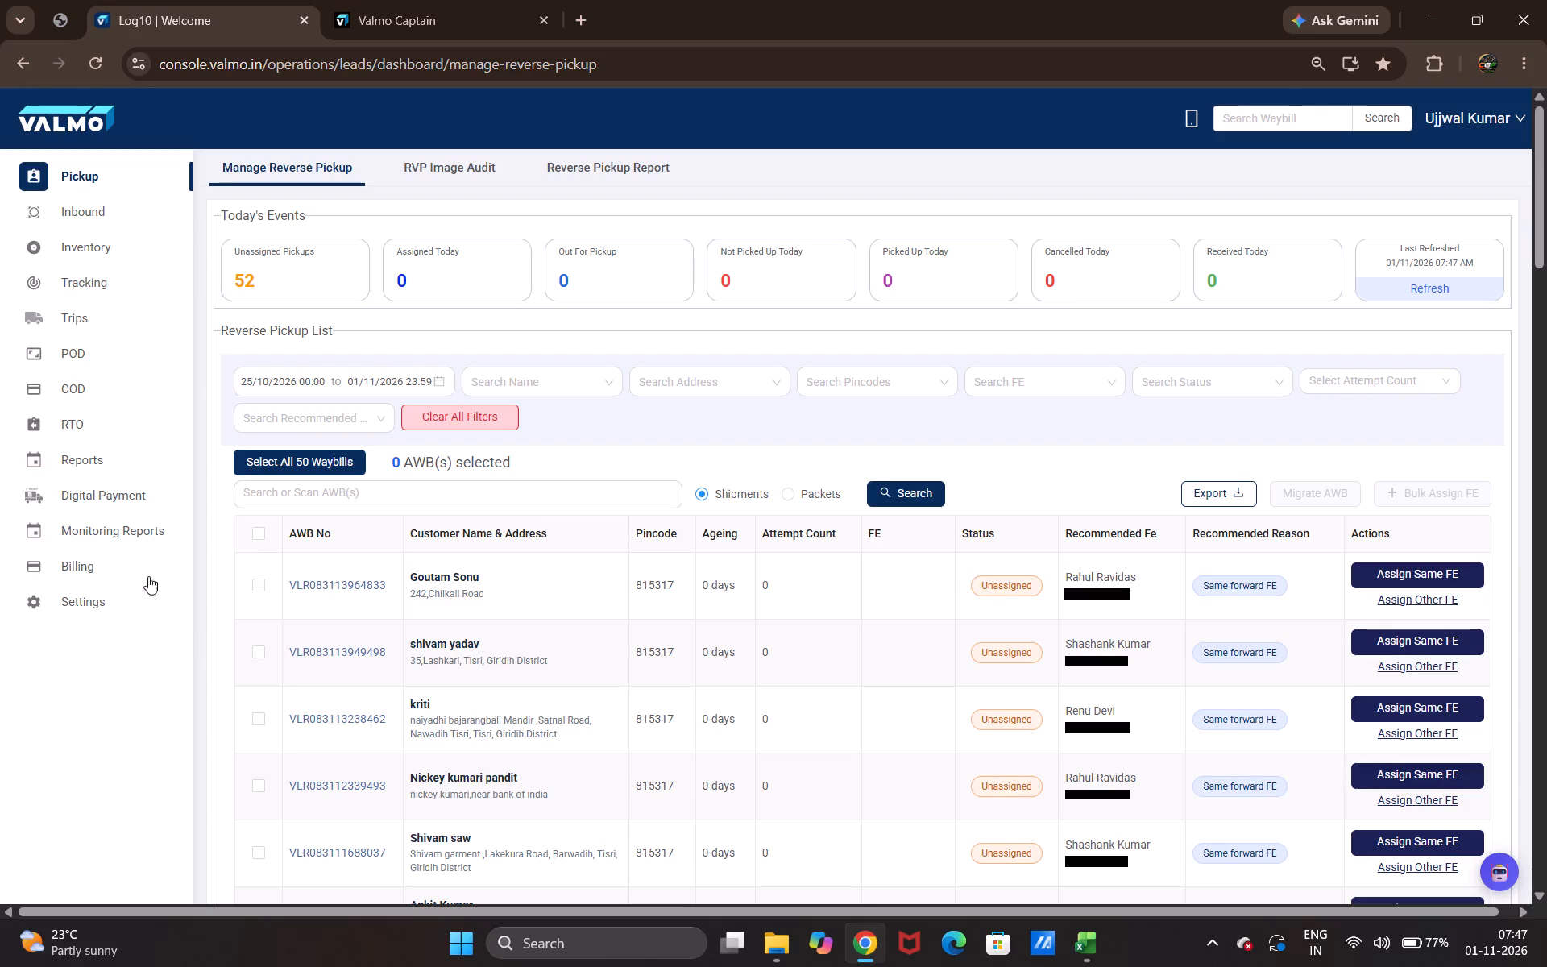
Open the LM Admin reports under Admin Monitoring in the monitoring reports.
{"action": "left_click", "coordinate": [152, 537]}
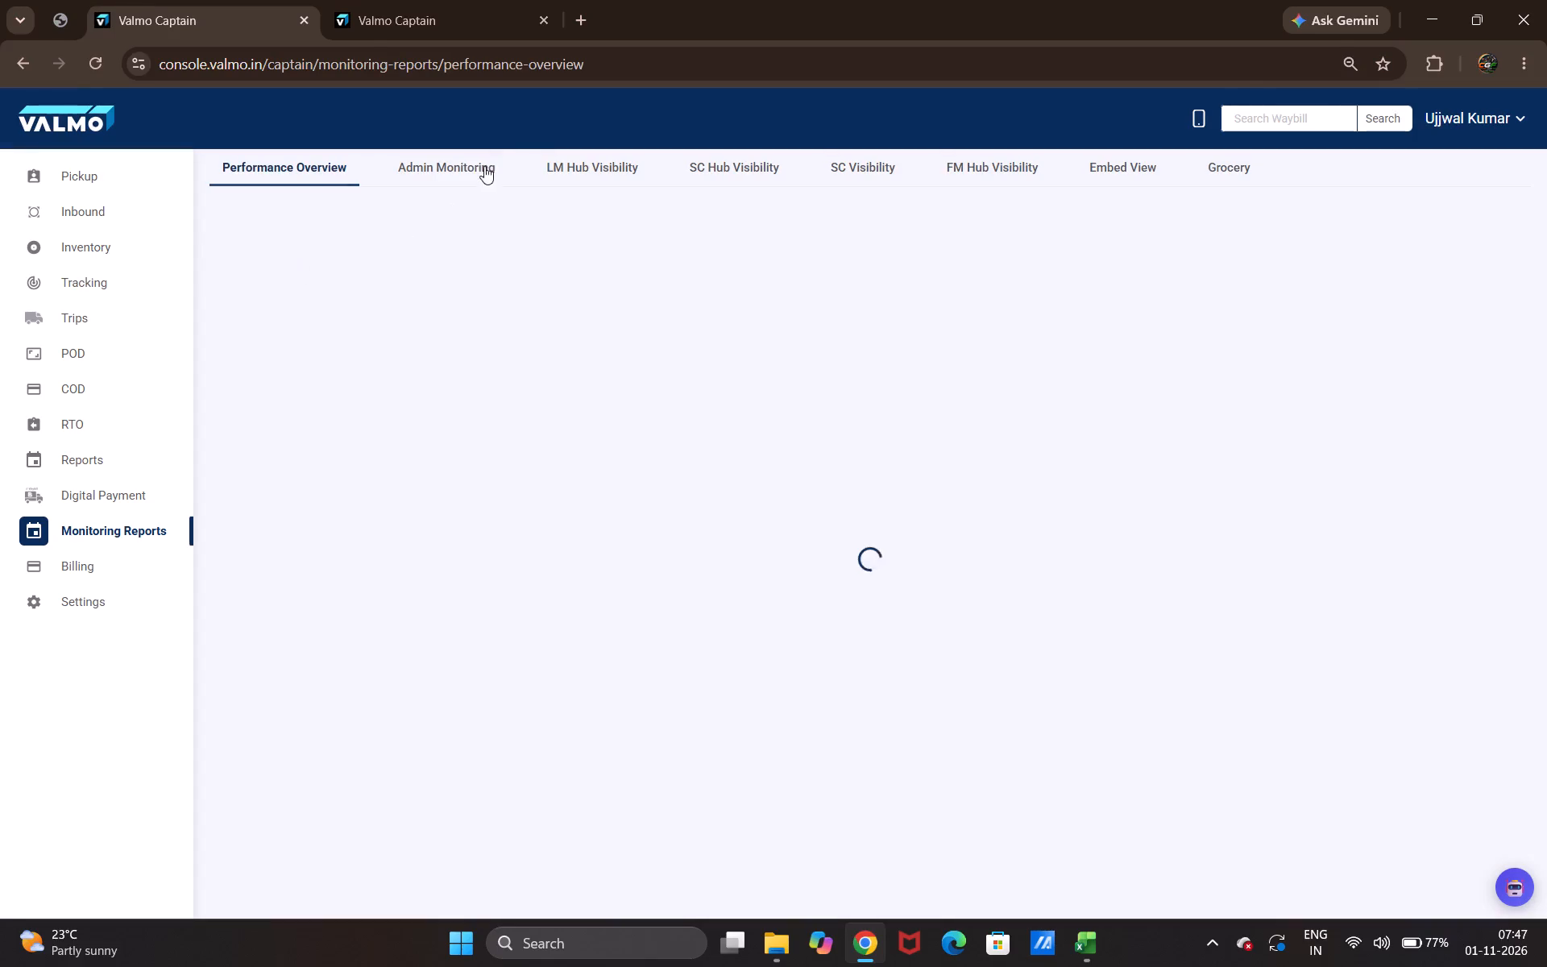
{"action": "left_click", "coordinate": [470, 163]}
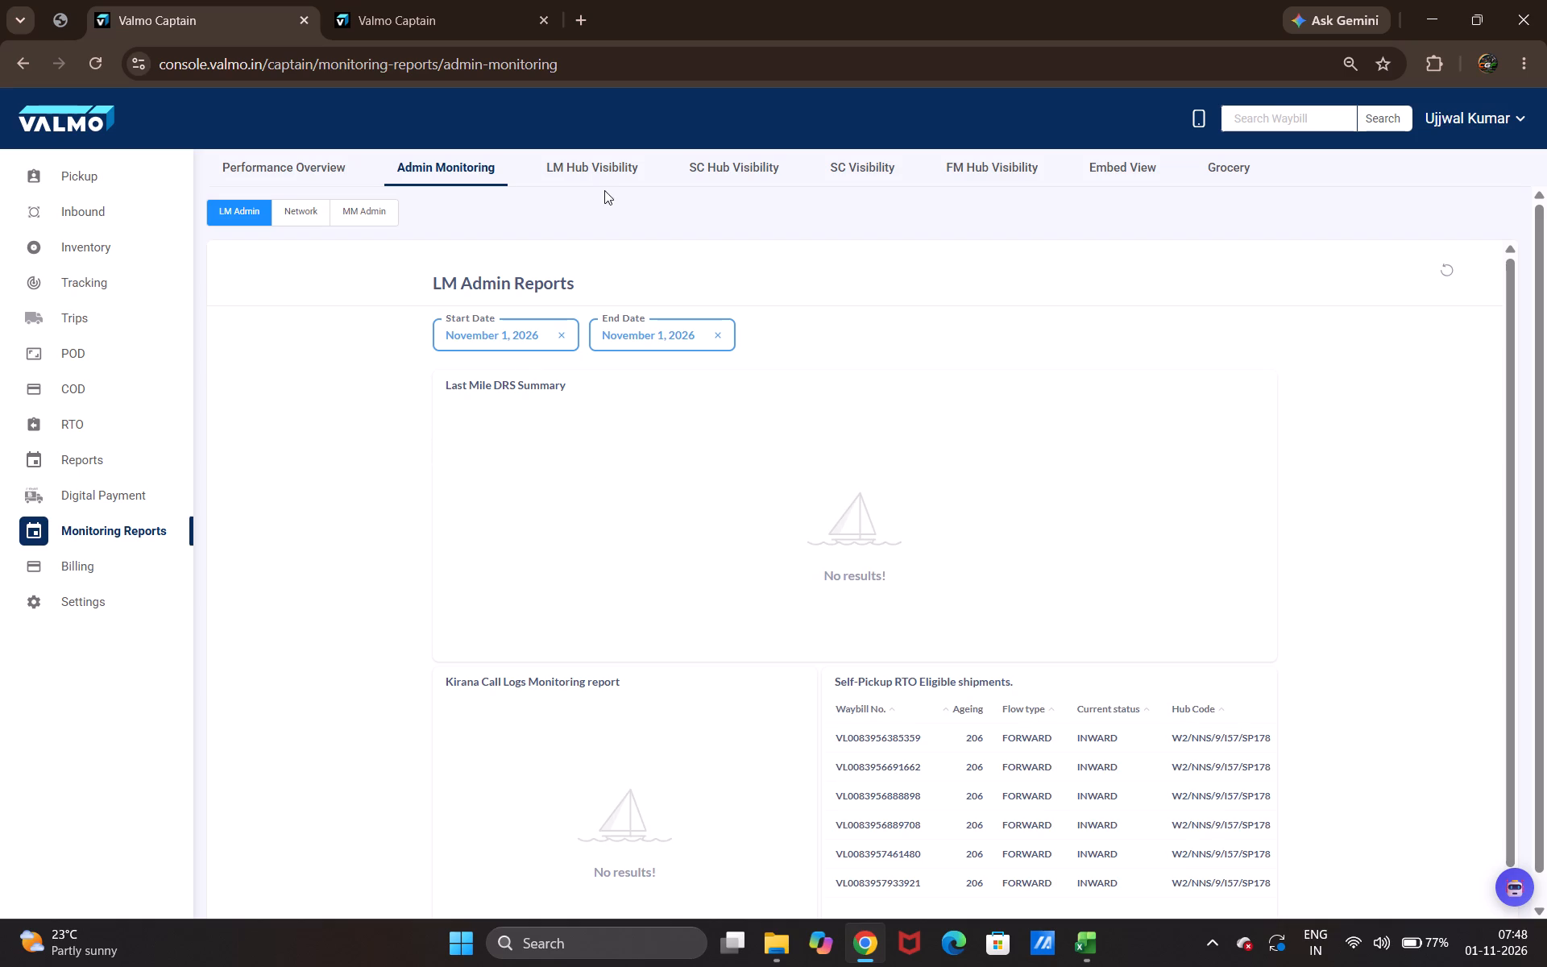
Load the LM Hub Visibility reports, including performance, COD collectable, location pendency and DRS, and look through them.
{"action": "left_click", "coordinate": [604, 168]}
{"action": "left_click", "coordinate": [904, 455]}
{"action": "scroll", "coordinate": [904, 455], "scroll_direction": "down", "scroll_amount": 5}
{"action": "left_click", "coordinate": [905, 455]}
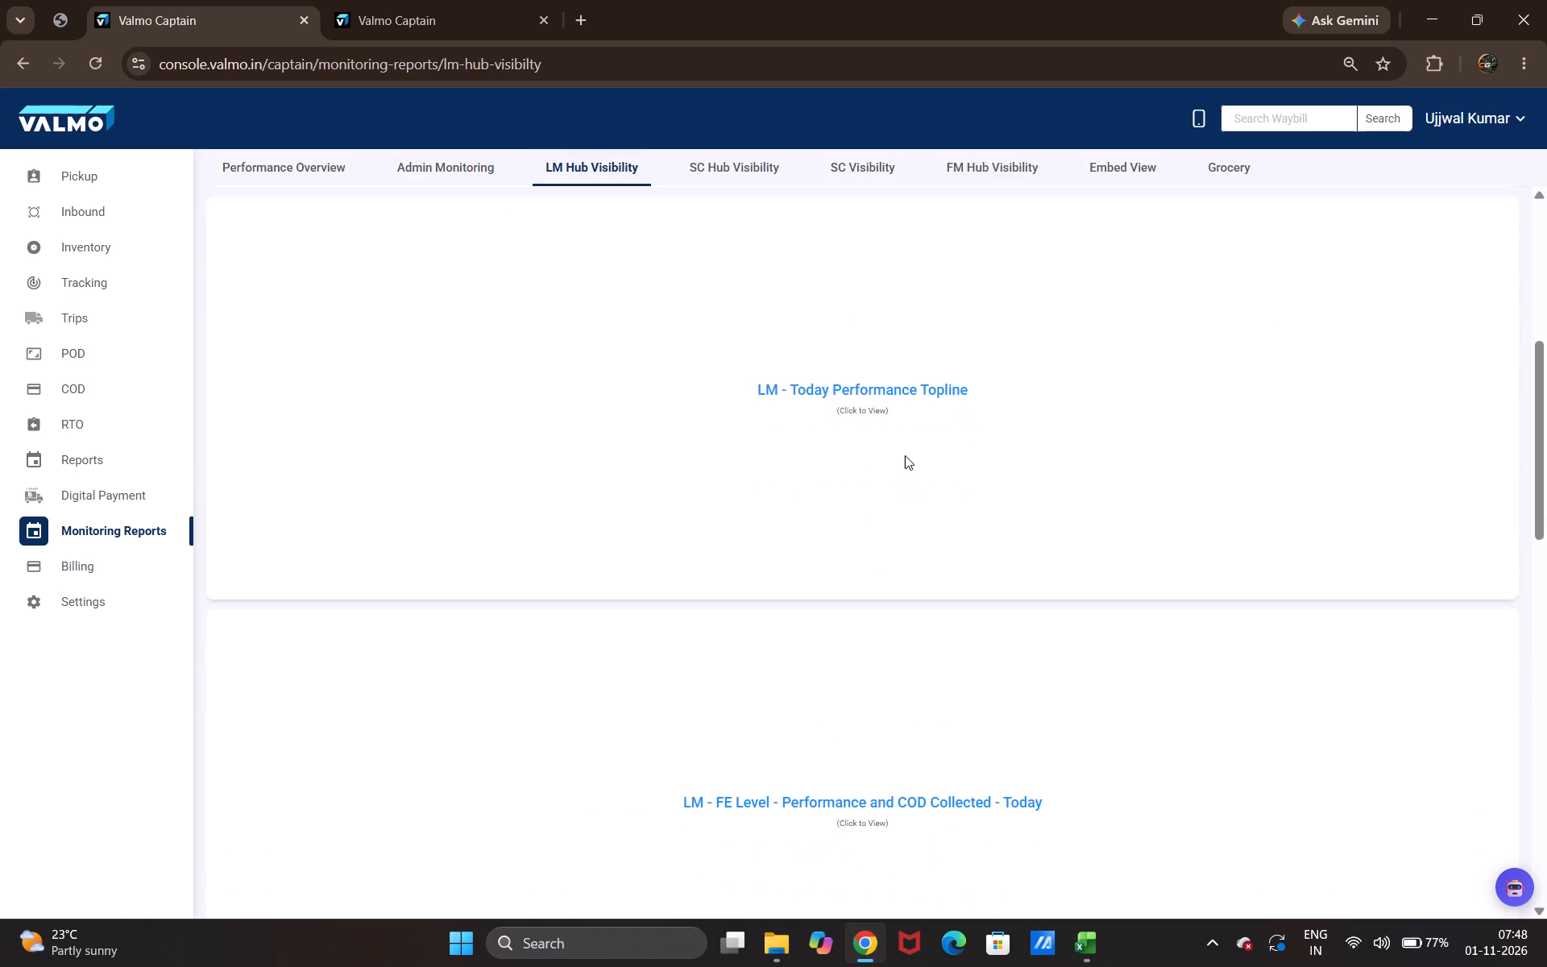
{"action": "scroll", "coordinate": [905, 455], "scroll_direction": "down", "scroll_amount": 4}
{"action": "left_click", "coordinate": [905, 455]}
{"action": "scroll", "coordinate": [905, 455], "scroll_direction": "down", "scroll_amount": 4}
{"action": "left_click", "coordinate": [905, 455]}
{"action": "left_click", "coordinate": [700, 455]}
{"action": "scroll", "coordinate": [700, 455], "scroll_direction": "down", "scroll_amount": 4}
{"action": "left_click", "coordinate": [742, 455]}
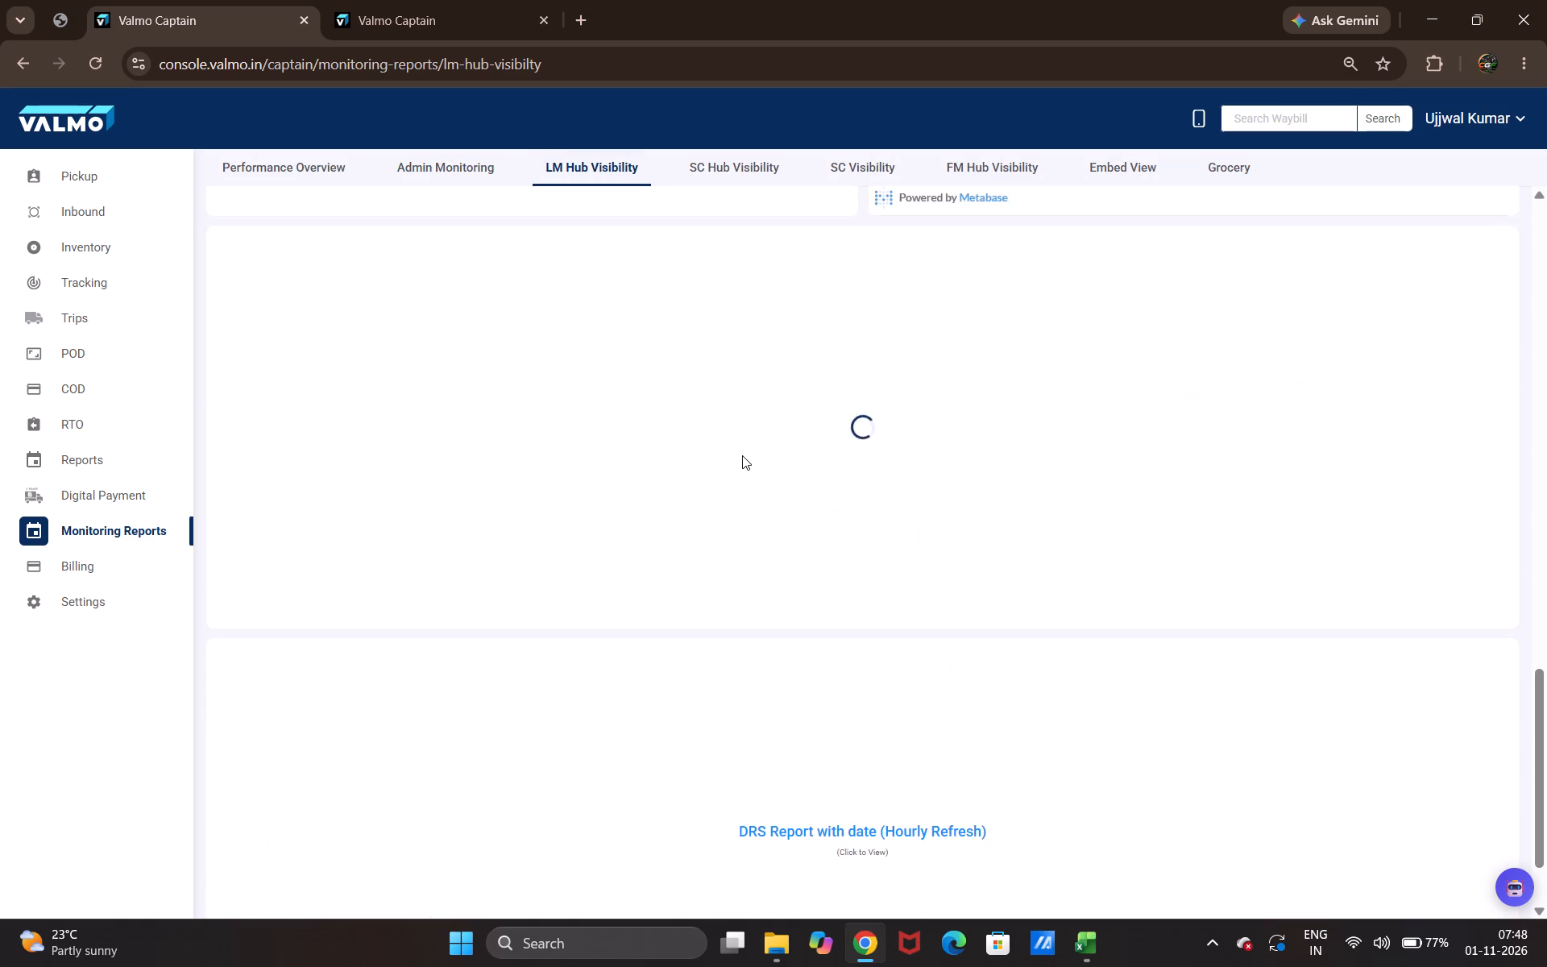
{"action": "scroll", "coordinate": [742, 455], "scroll_direction": "down", "scroll_amount": 3}
{"action": "left_click", "coordinate": [746, 455]}
{"action": "left_click", "coordinate": [817, 591]}
{"action": "scroll", "coordinate": [811, 588], "scroll_direction": "up", "scroll_amount": 5}
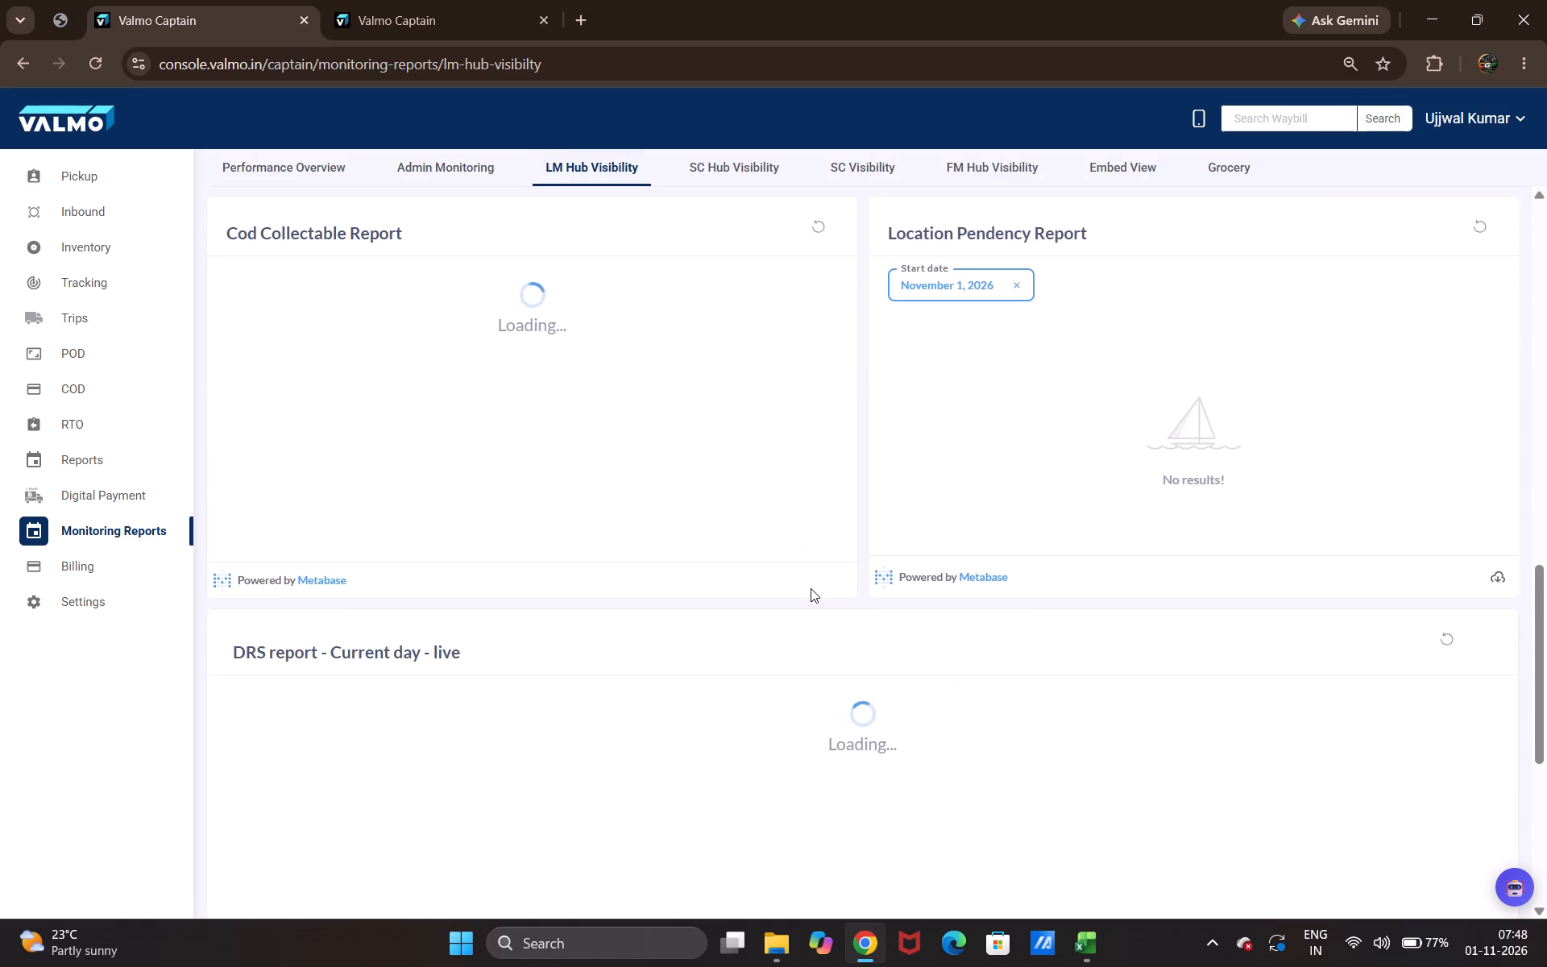
{"action": "scroll", "coordinate": [811, 588], "scroll_direction": "up", "scroll_amount": 5}
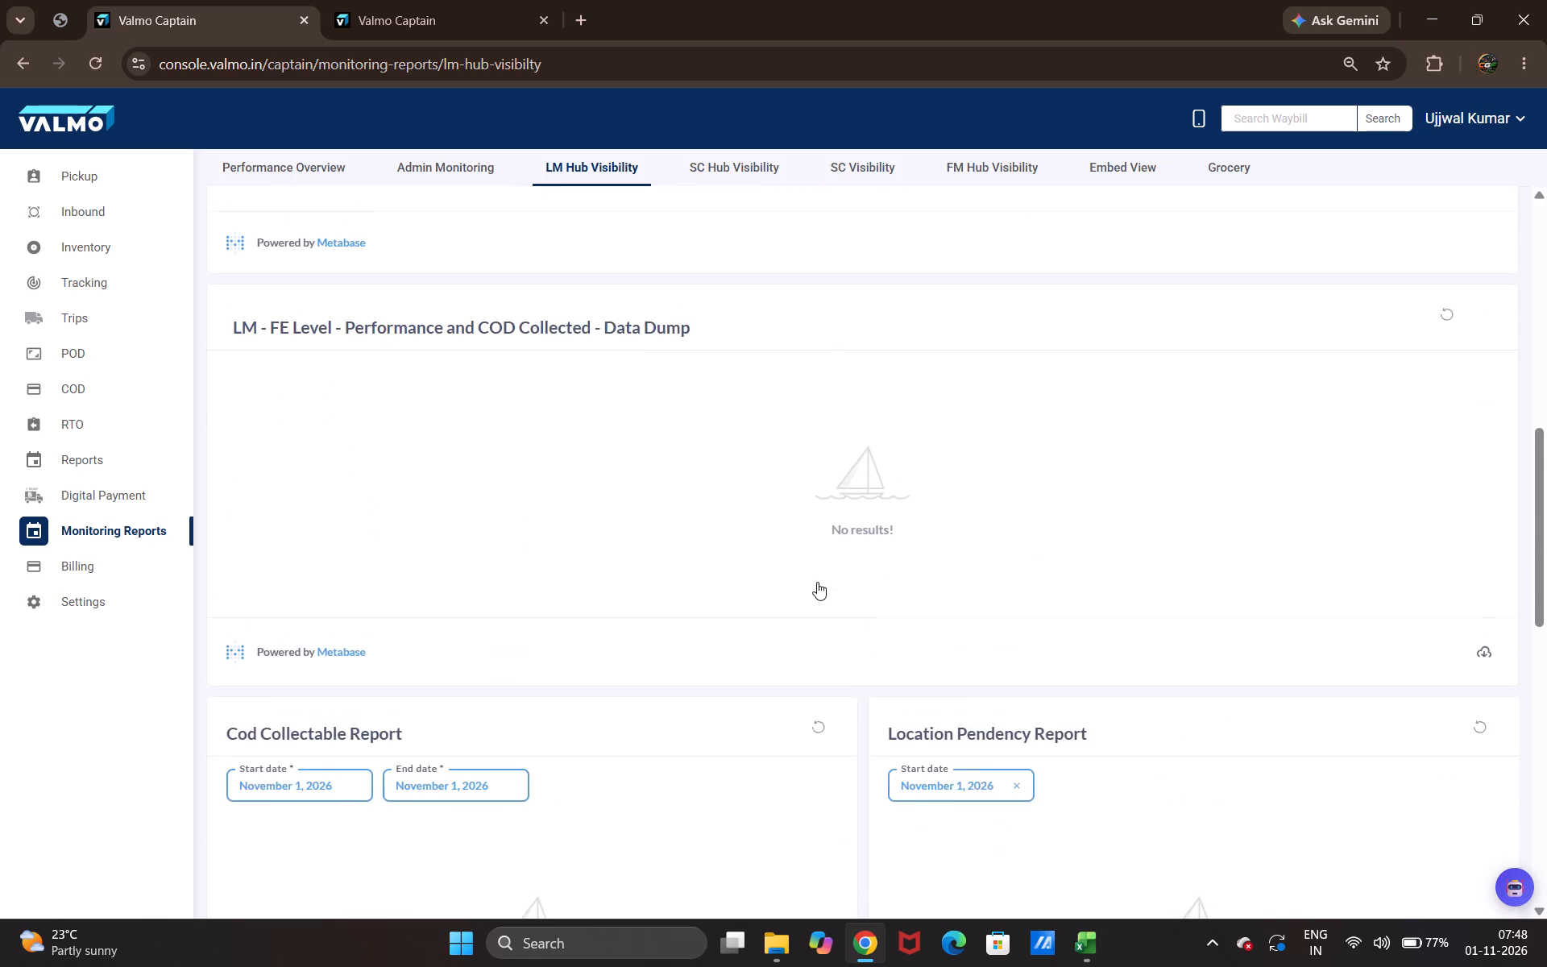
{"action": "scroll", "coordinate": [817, 582], "scroll_direction": "up", "scroll_amount": 4}
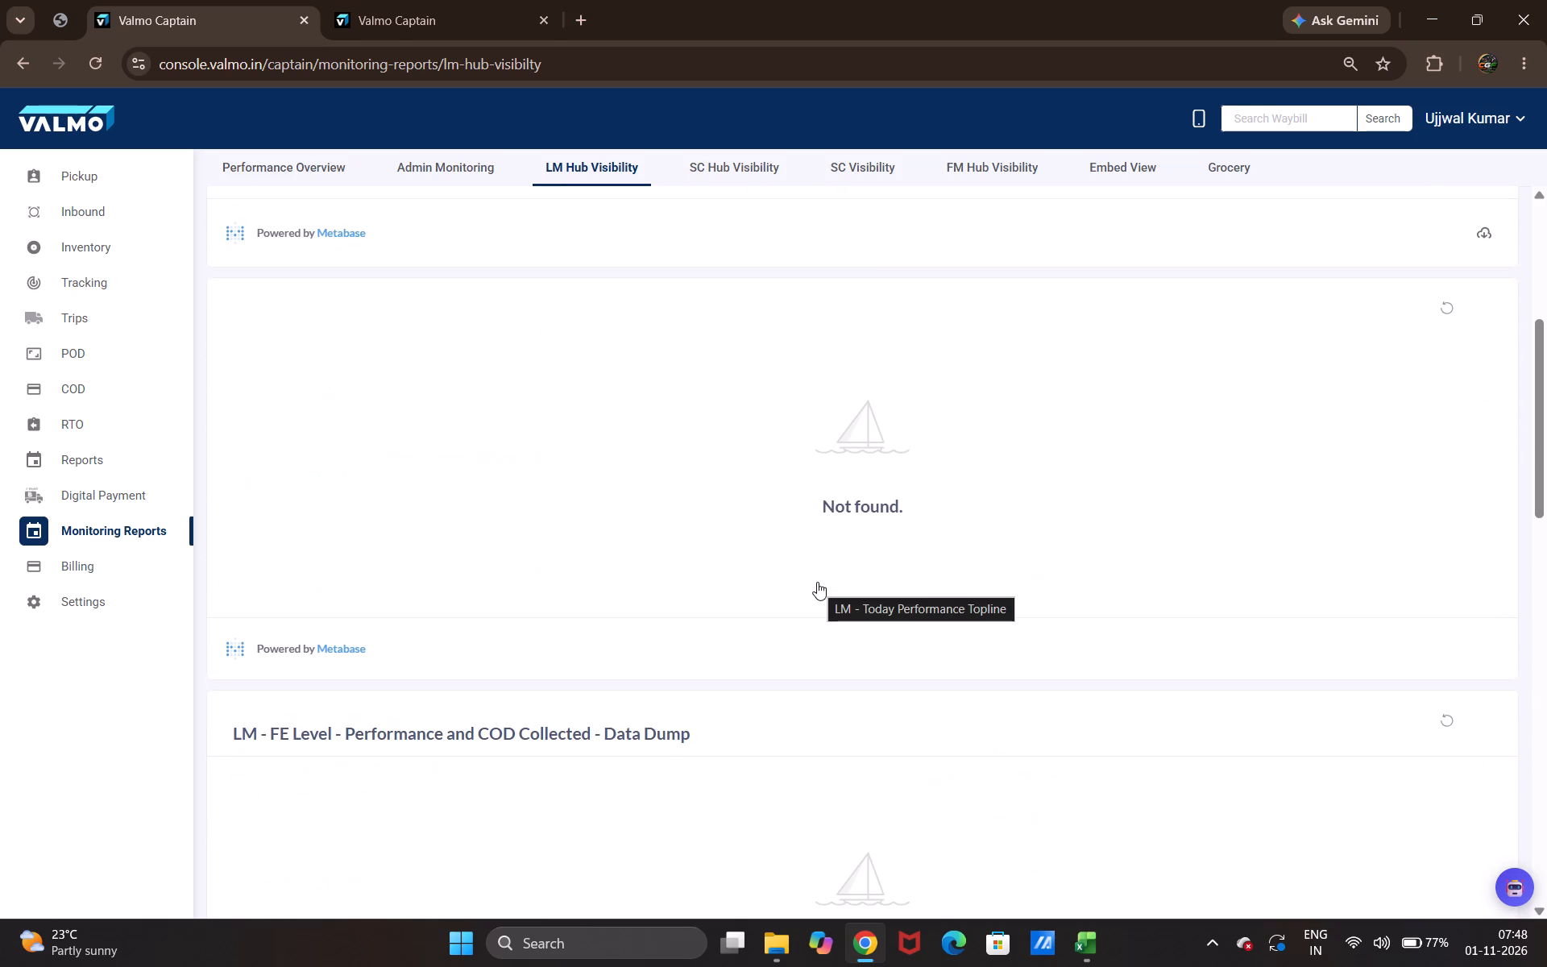
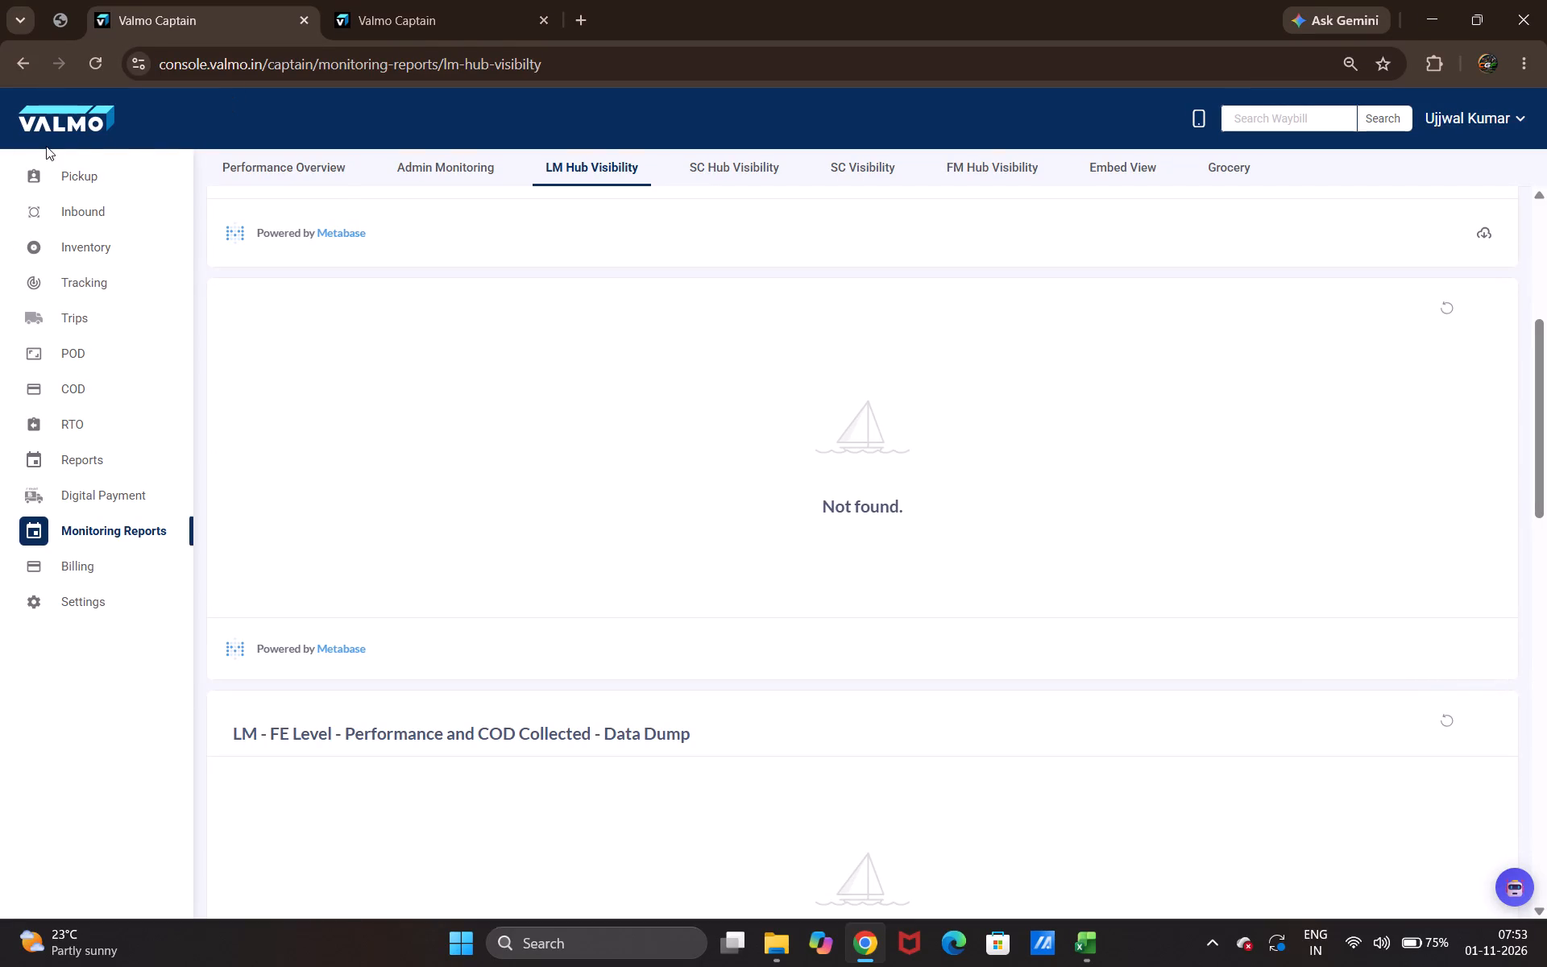
Open the Pickup section to view its pickup report dashboard.
{"action": "left_click", "coordinate": [64, 171]}
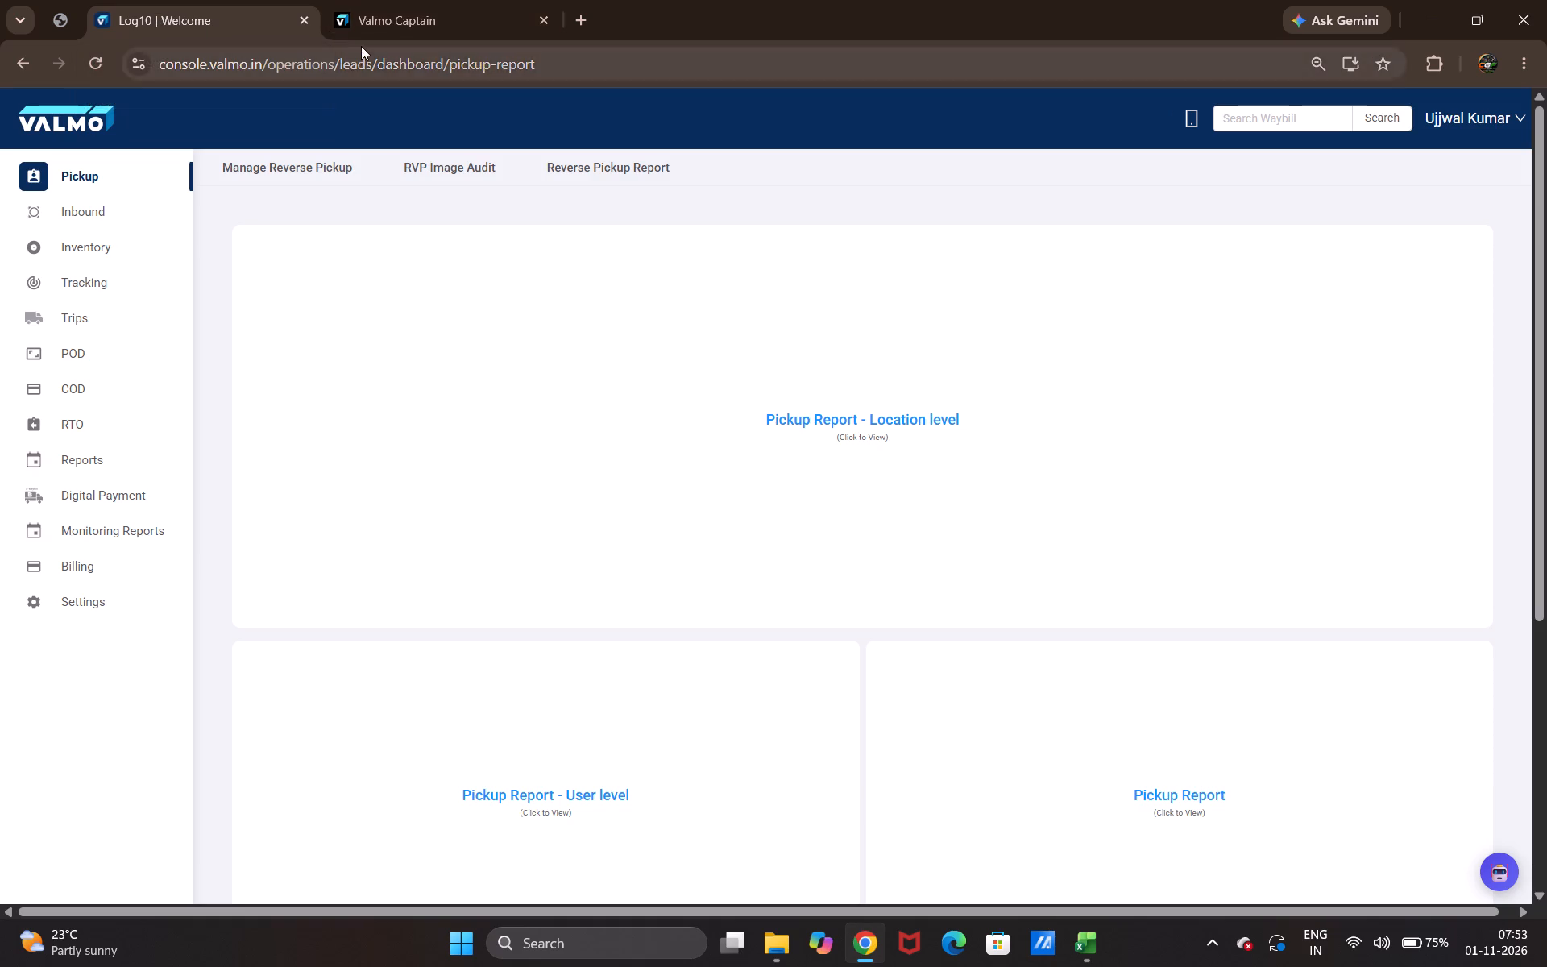
{"action": "left_click", "coordinate": [388, 26]}
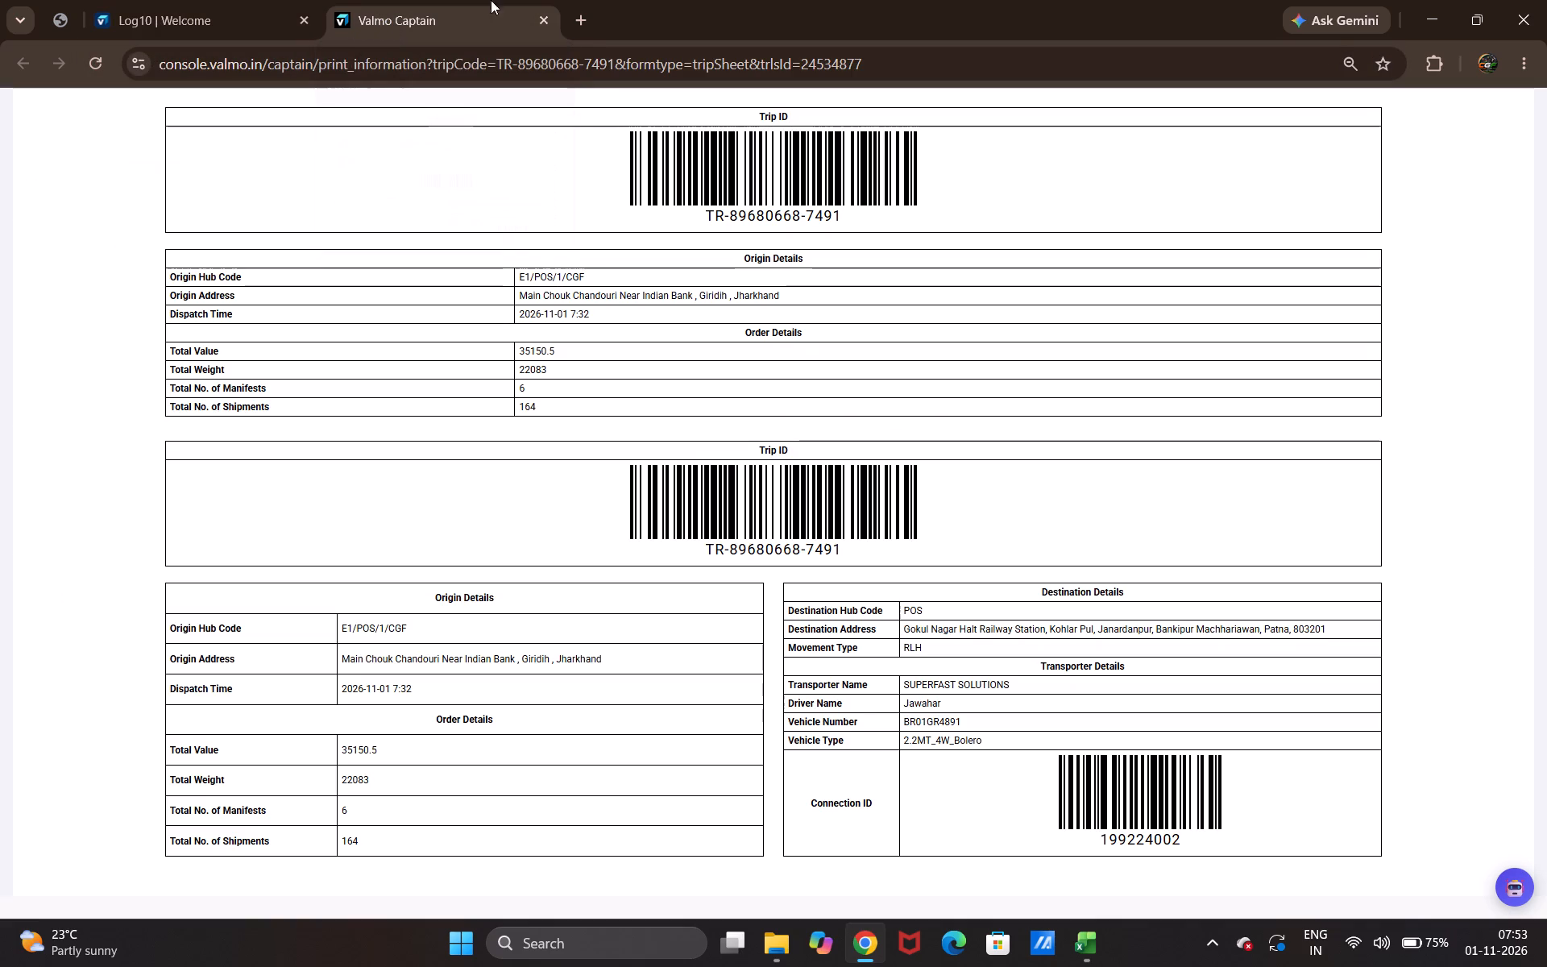
{"action": "left_click", "coordinate": [214, 21]}
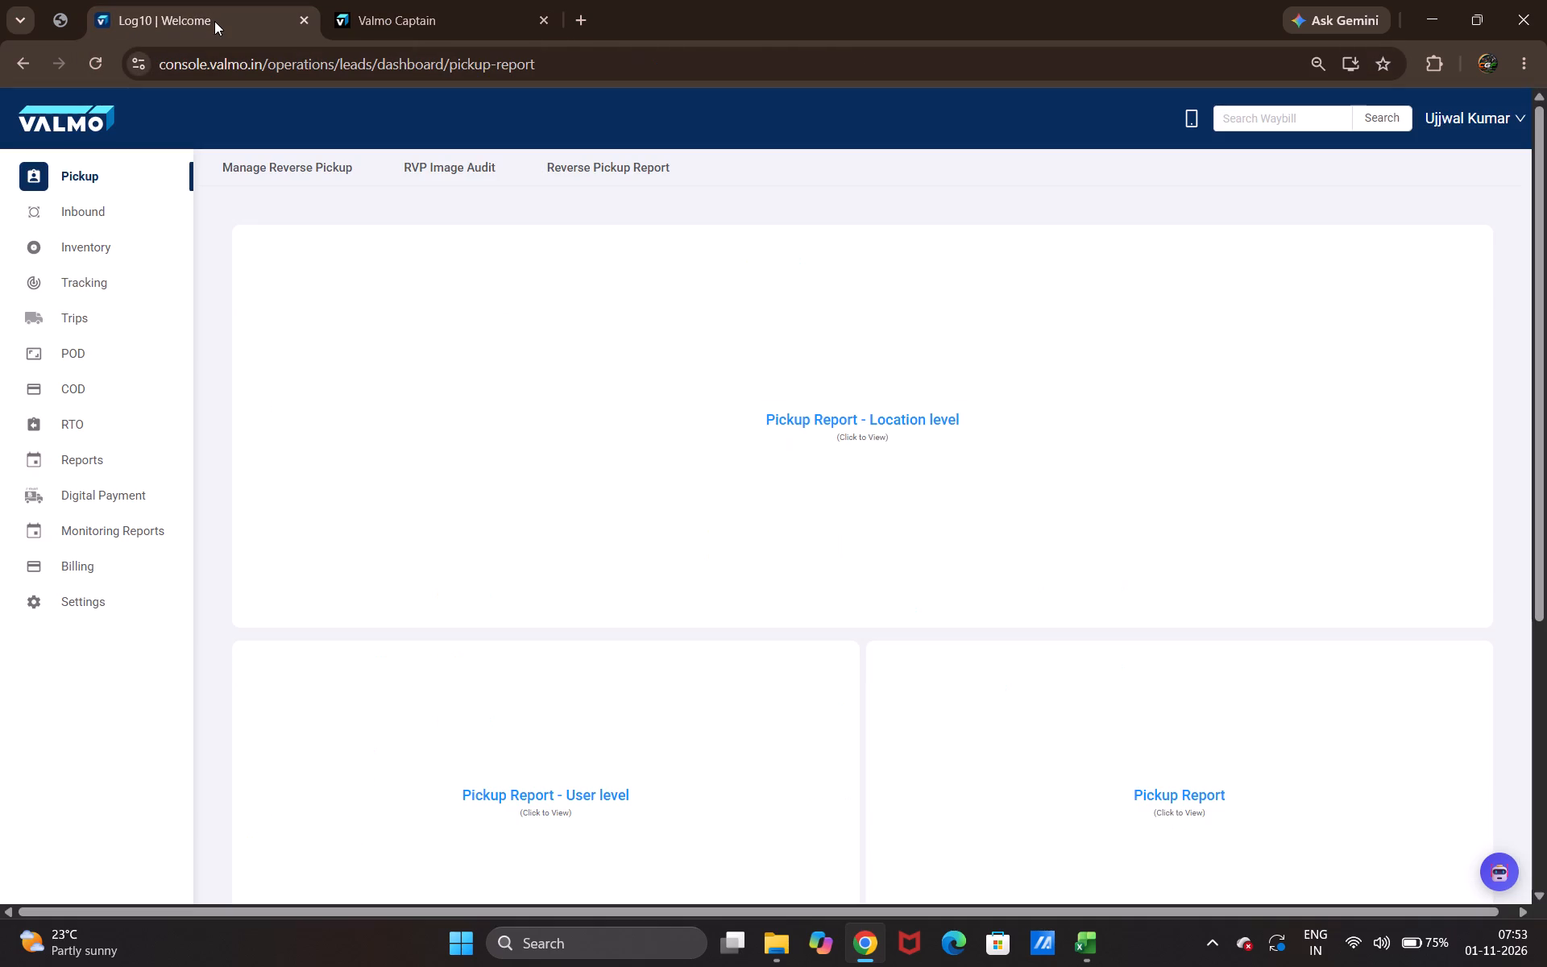
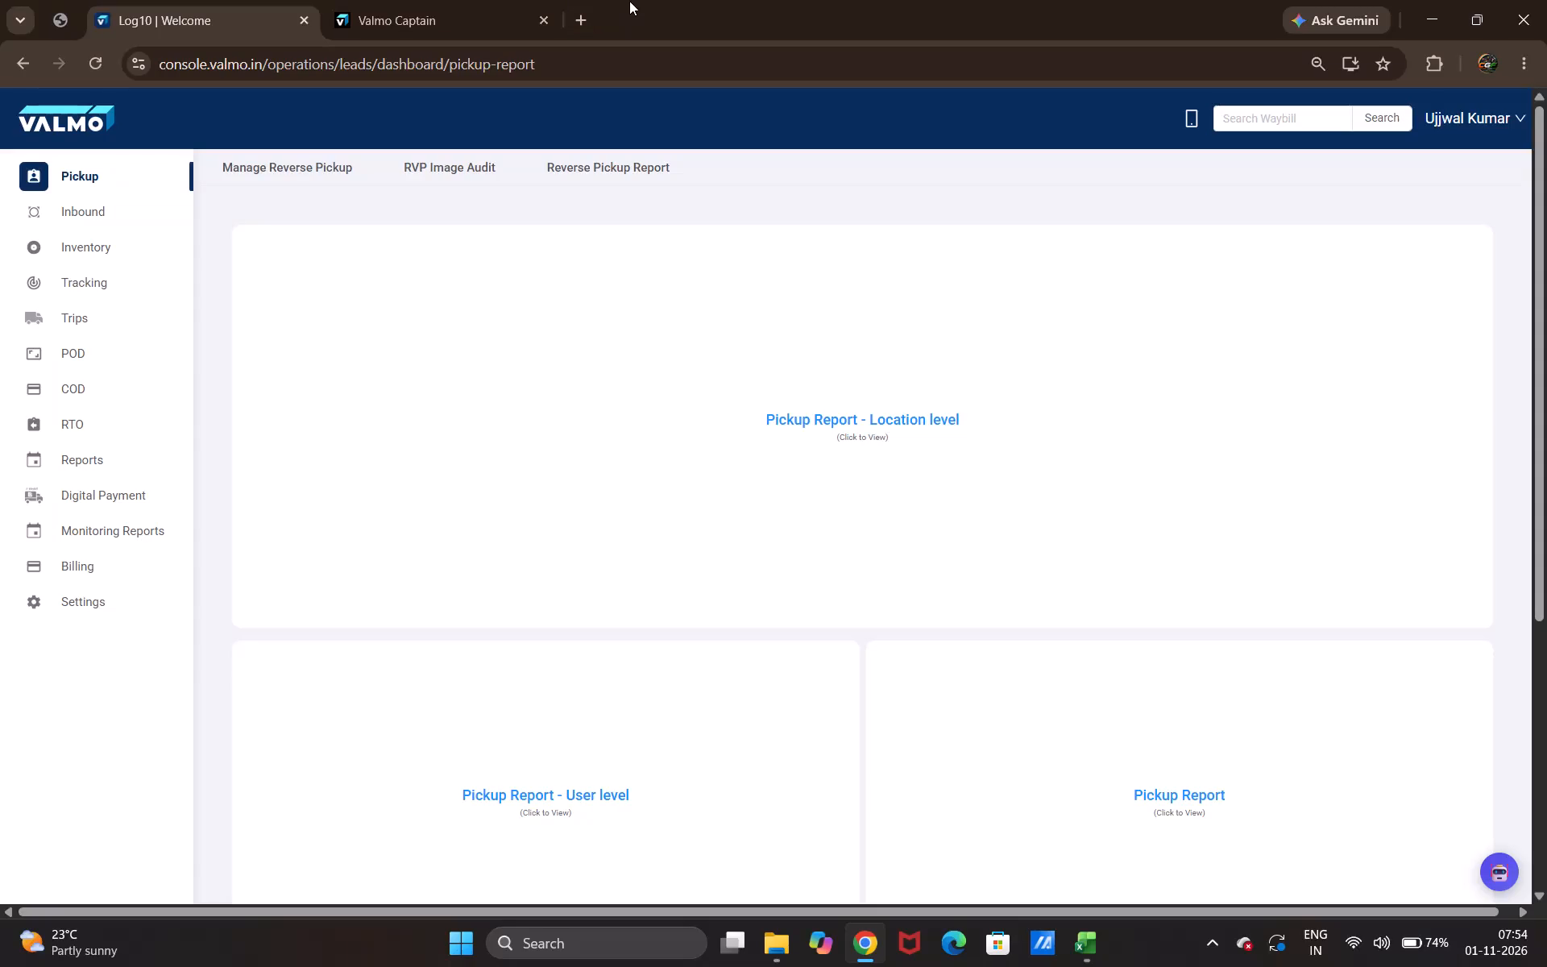
Open the Manage Reverse Pickup list to check the hub's reverse pickups.
{"action": "left_click", "coordinate": [281, 172]}
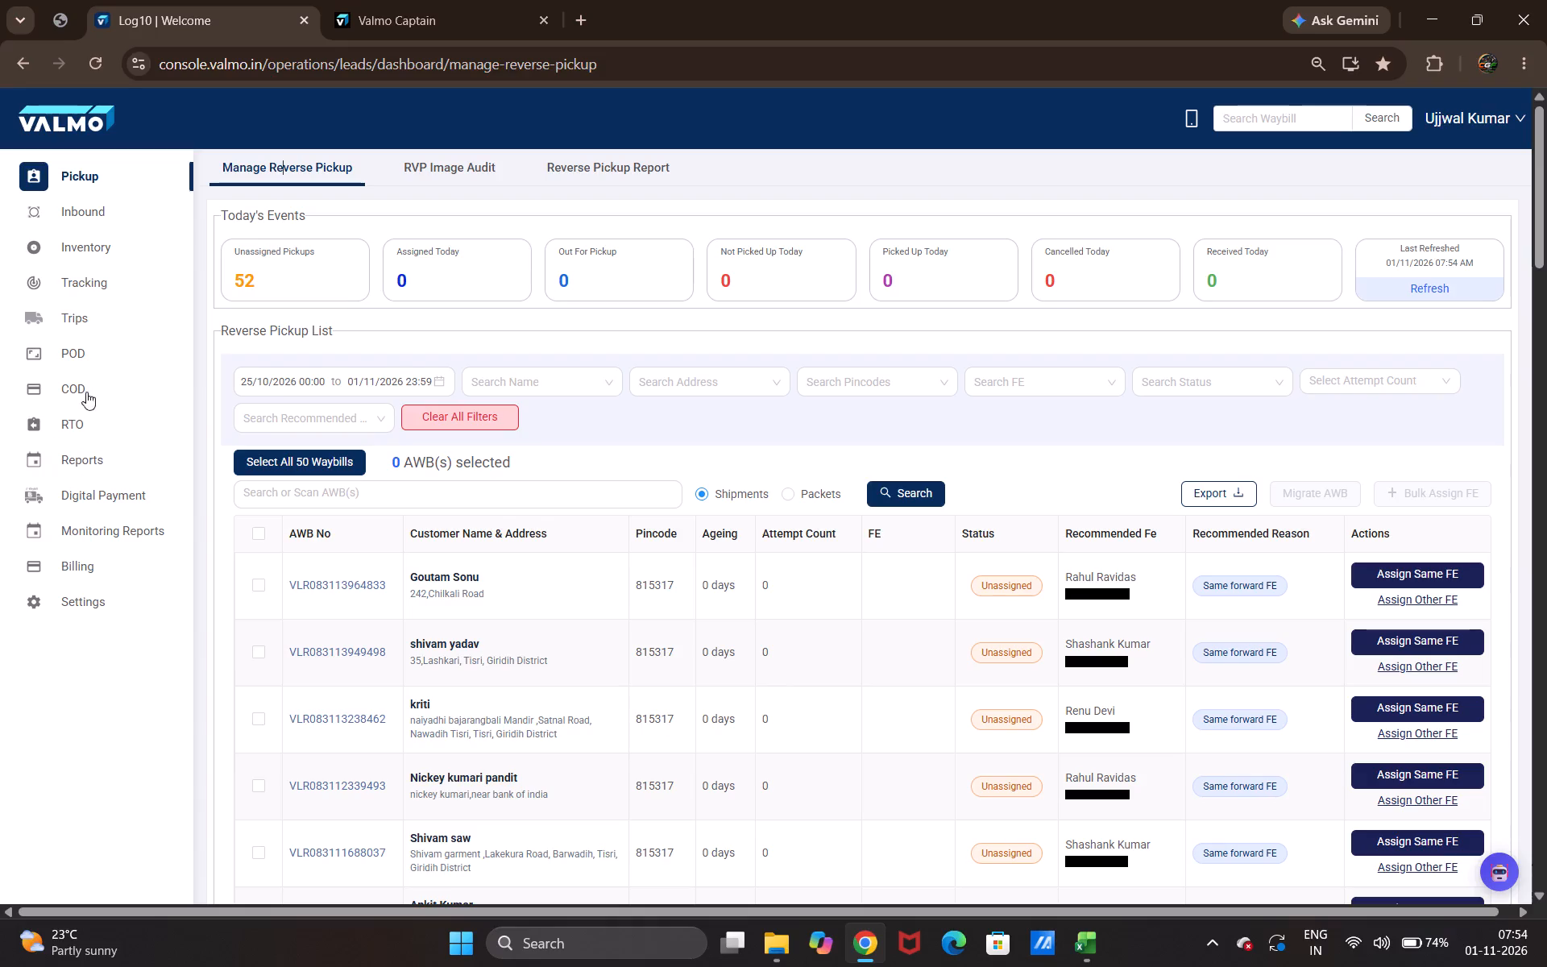
In the RTO section, load the Pending RTO Waybill Count and Pending RTO Waybill reports.
{"action": "left_click", "coordinate": [51, 421]}
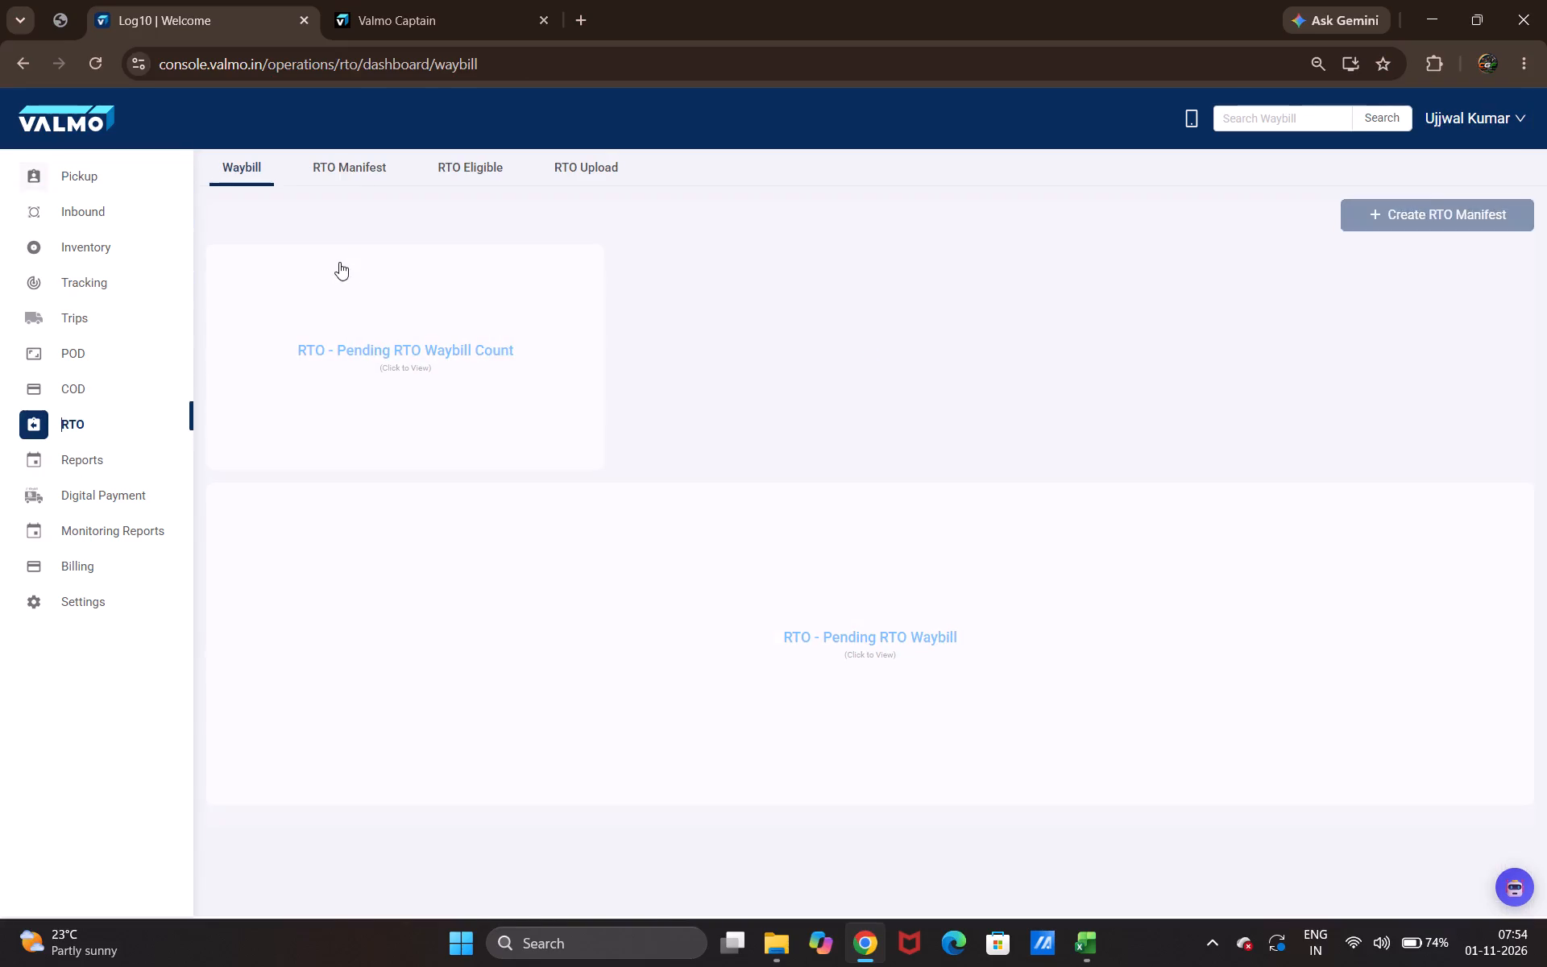
{"action": "left_click", "coordinate": [341, 262]}
{"action": "left_click", "coordinate": [871, 600]}
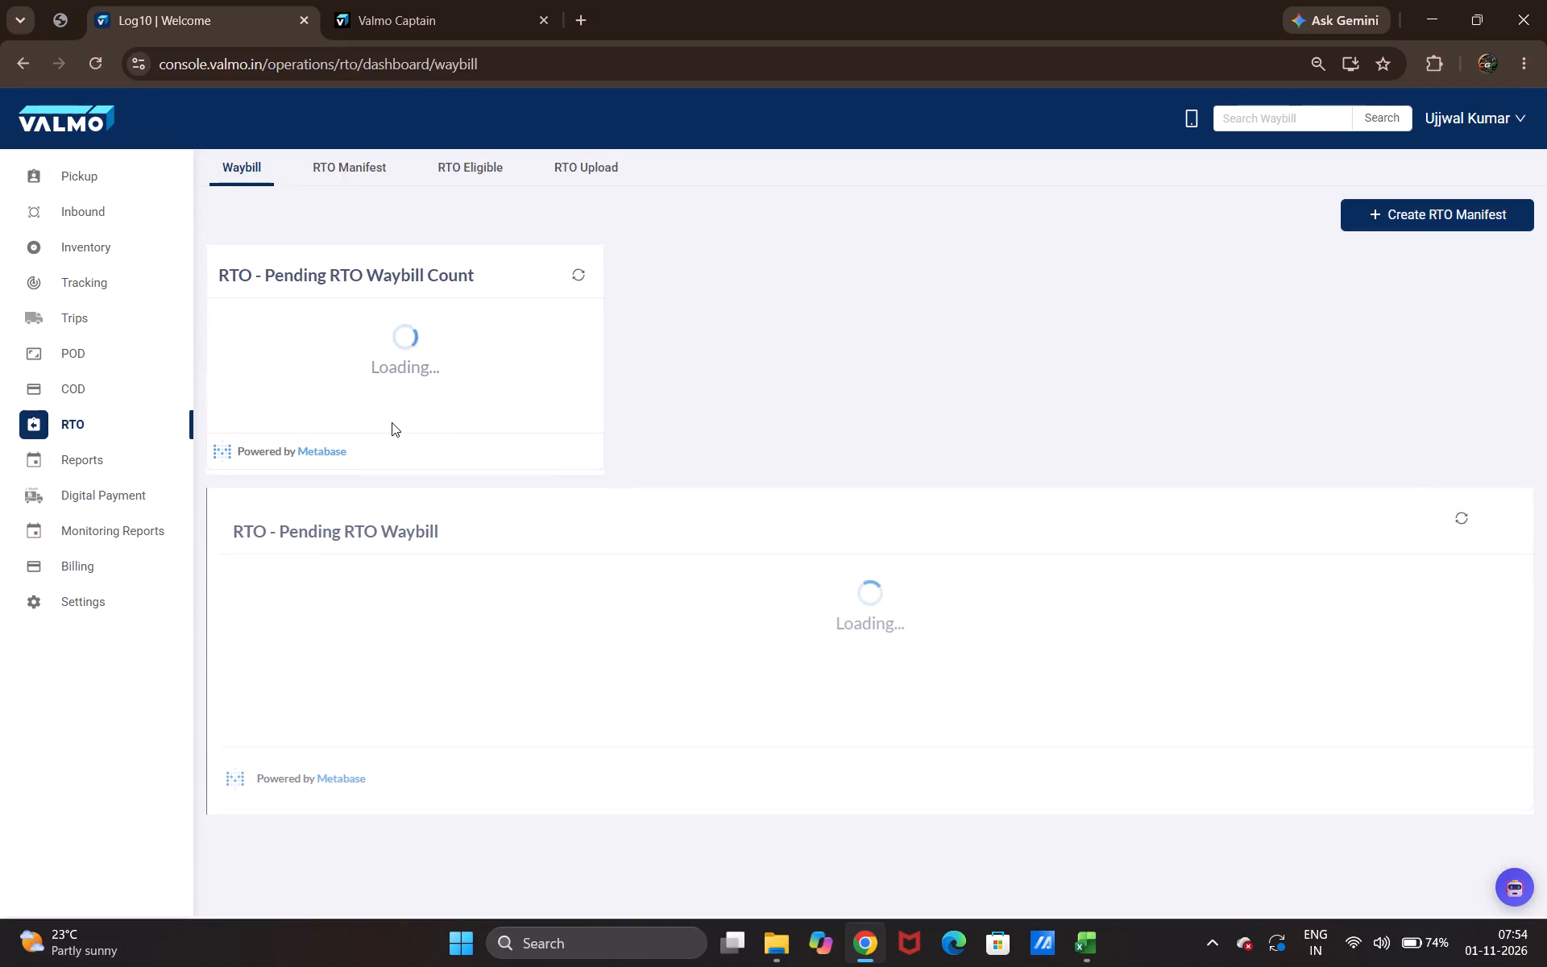
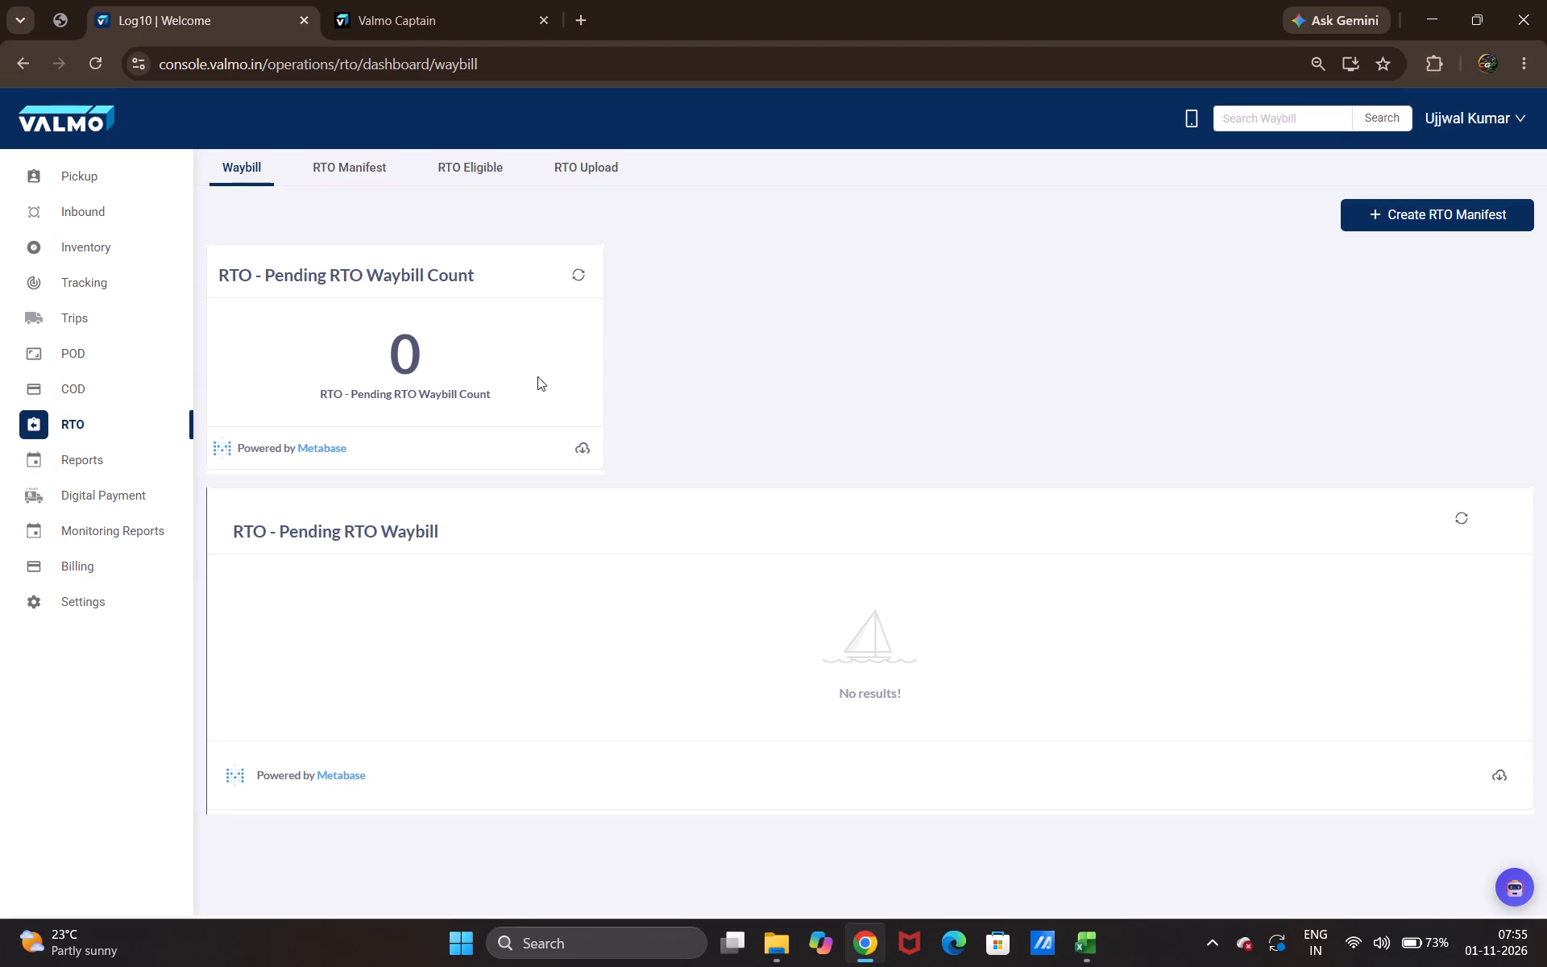
Reopen the Manage Reverse Pickup list and refresh today's pickup event counts.
{"action": "left_click", "coordinate": [92, 176]}
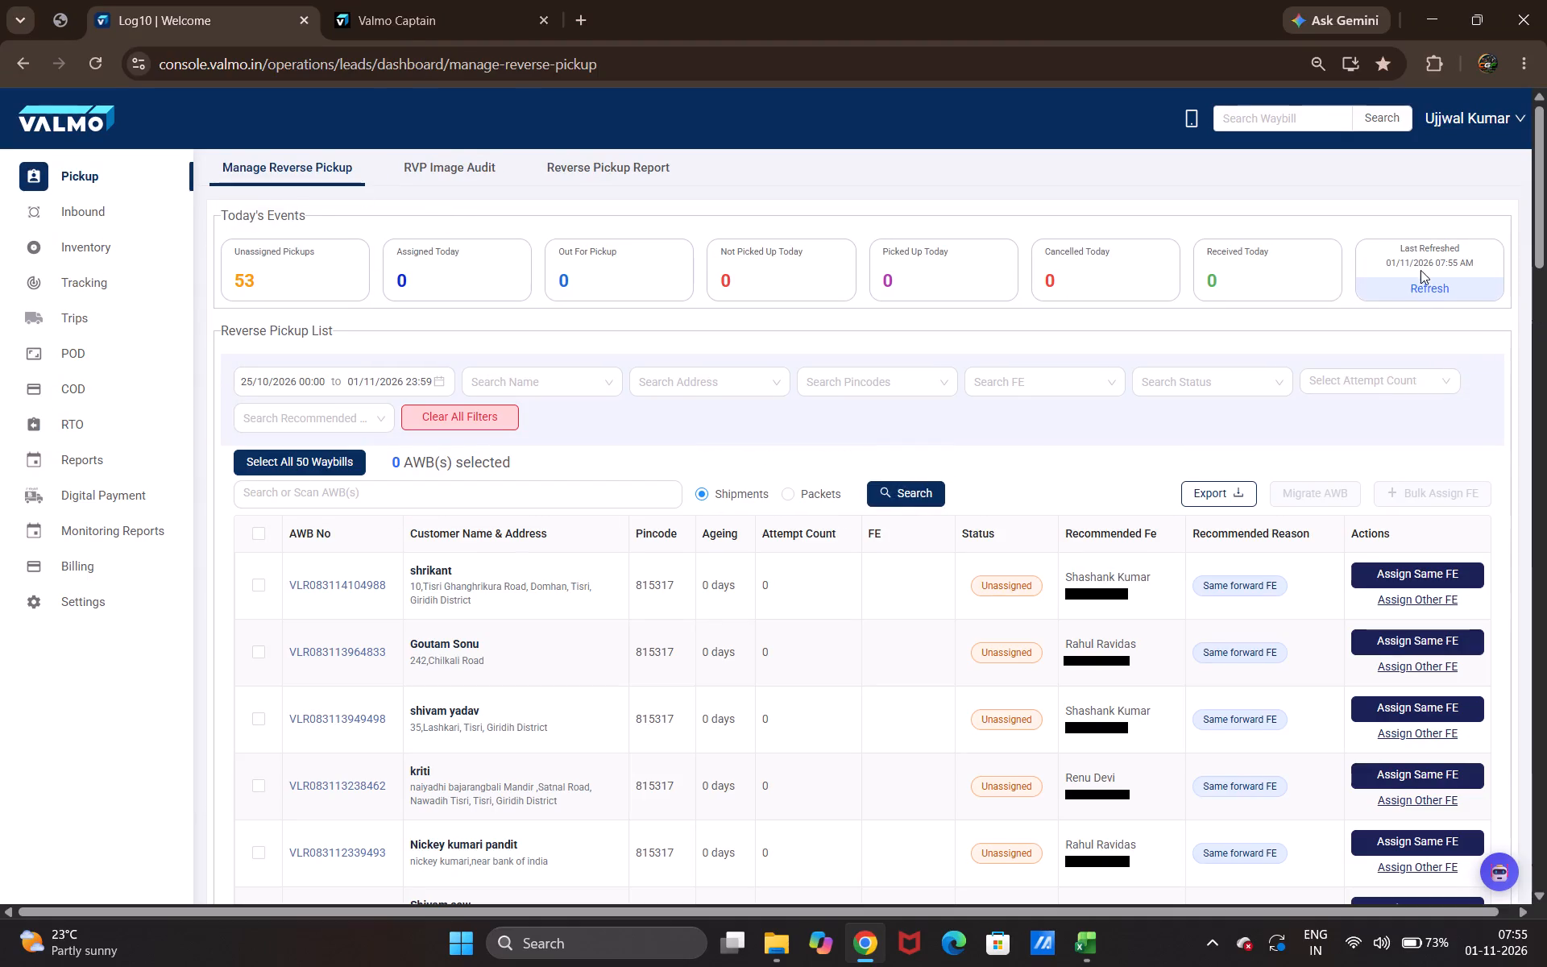
{"action": "left_click", "coordinate": [1421, 288]}
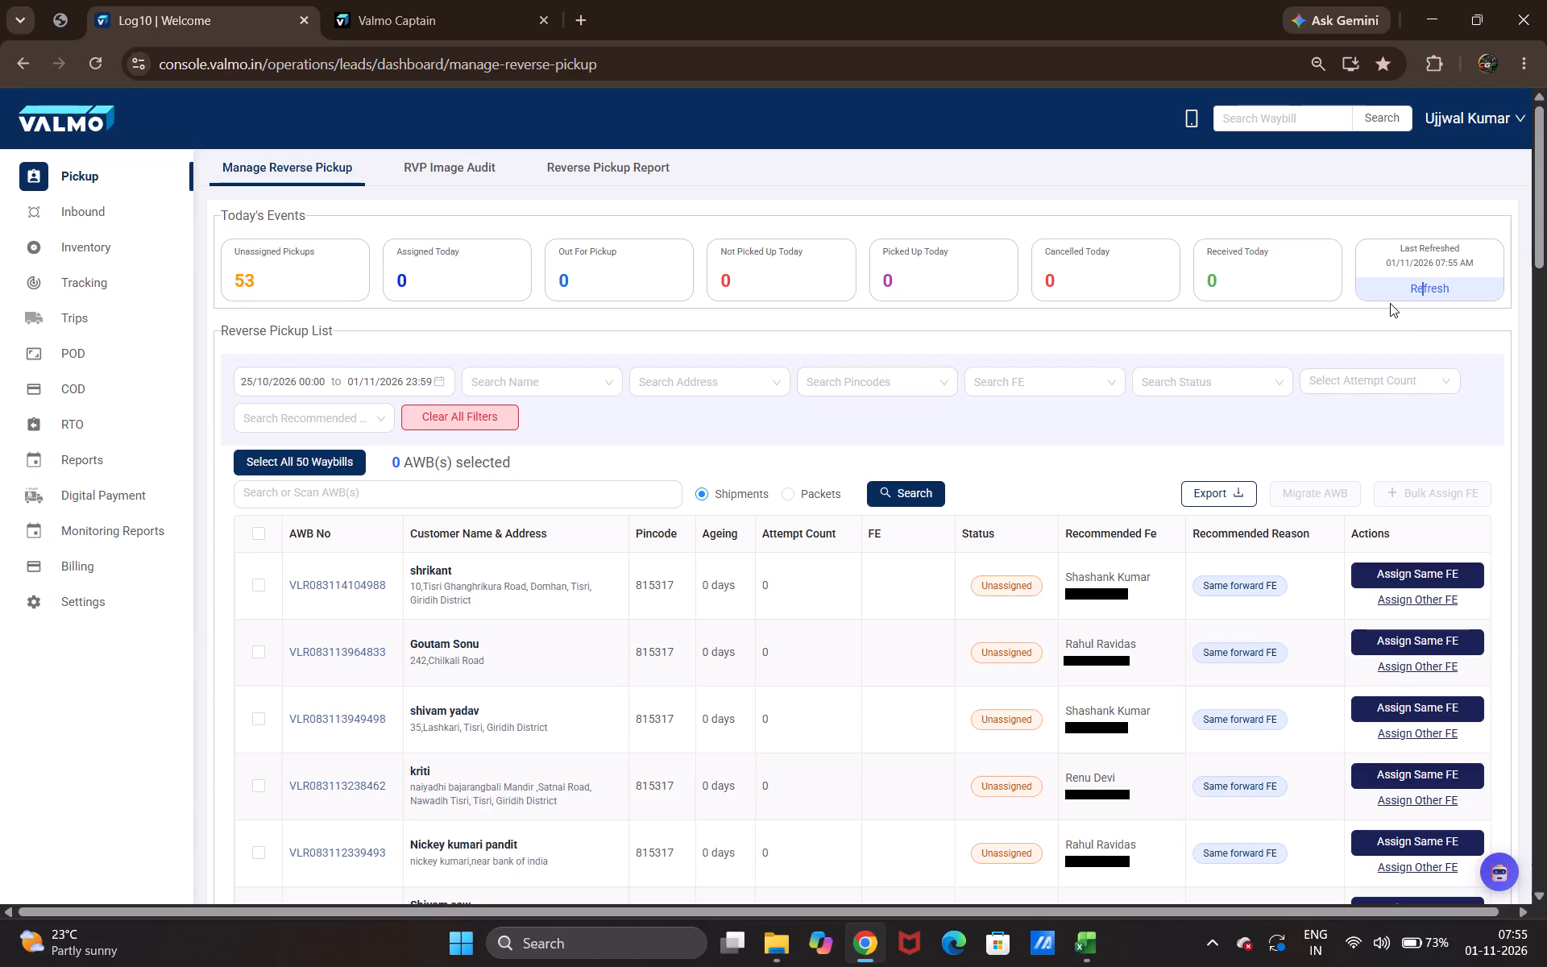
{"action": "left_click", "coordinate": [1412, 288]}
{"action": "scroll", "coordinate": [1138, 363], "scroll_direction": "up", "scroll_amount": 1}
Pass through the Inbound section and open the hub's Inventory dashboard.
{"action": "left_click", "coordinate": [114, 213]}
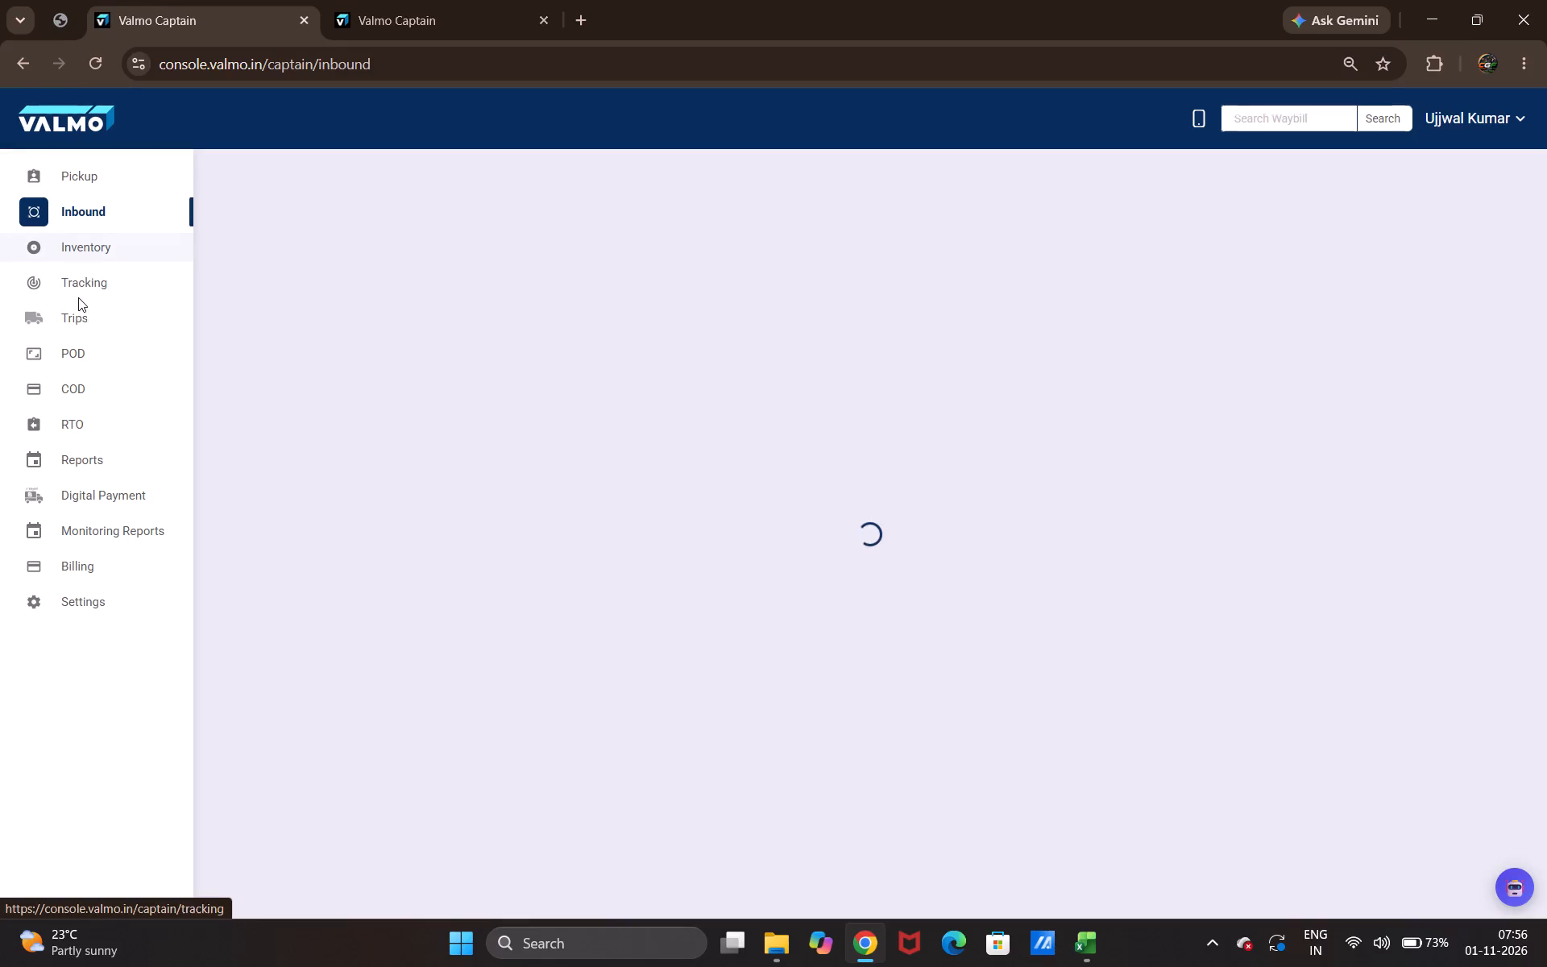
{"action": "left_click", "coordinate": [95, 246]}
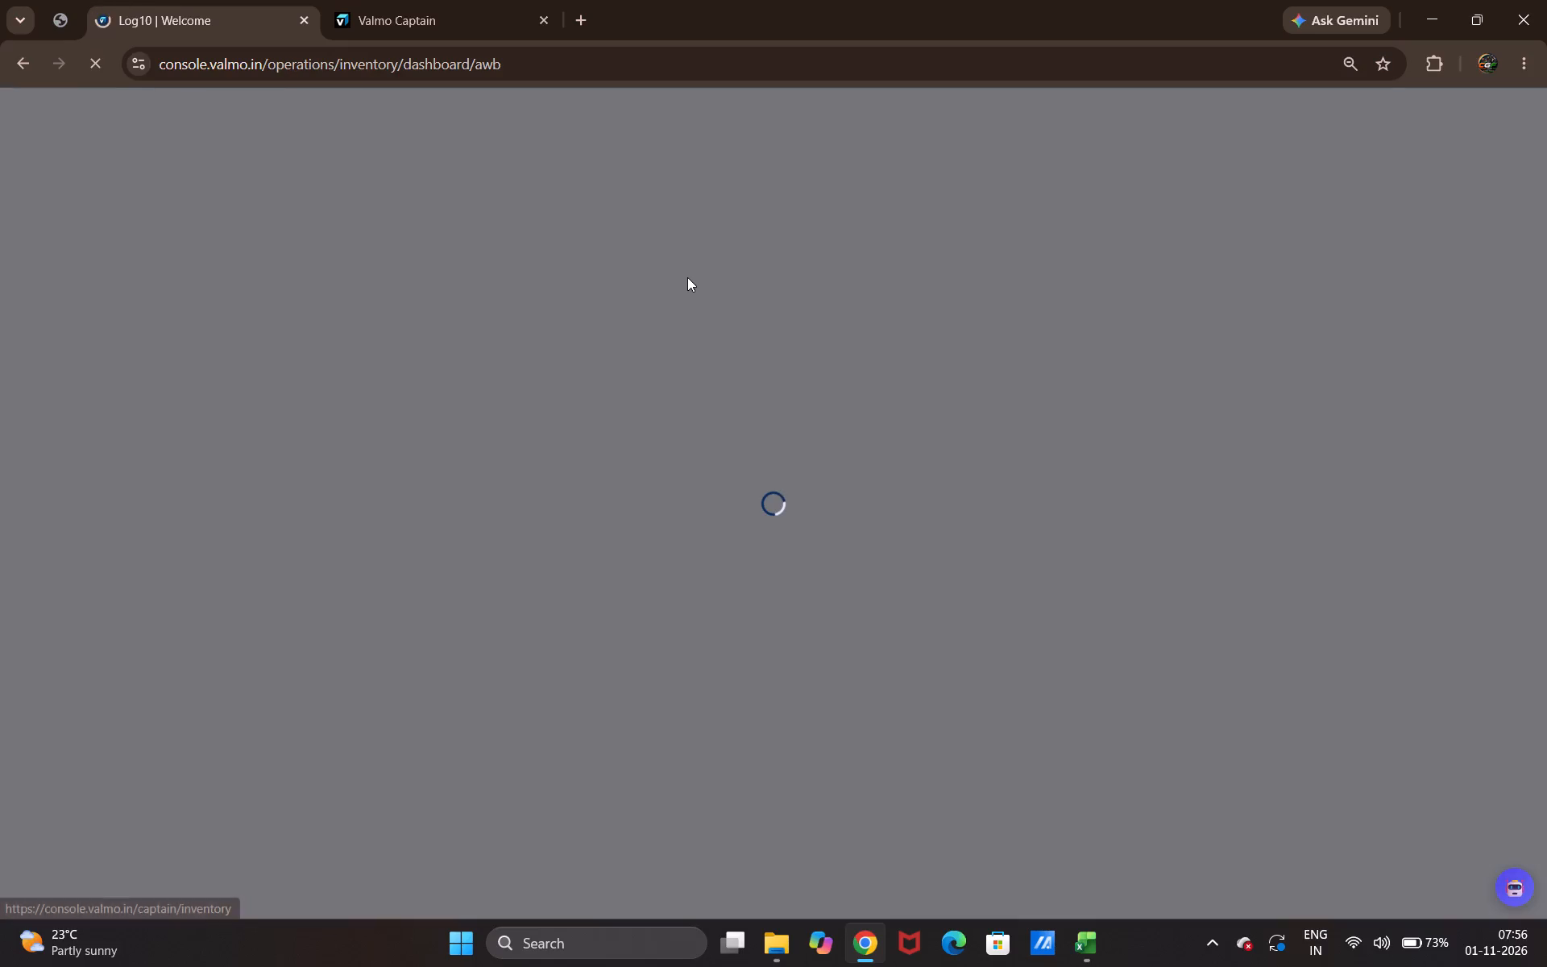
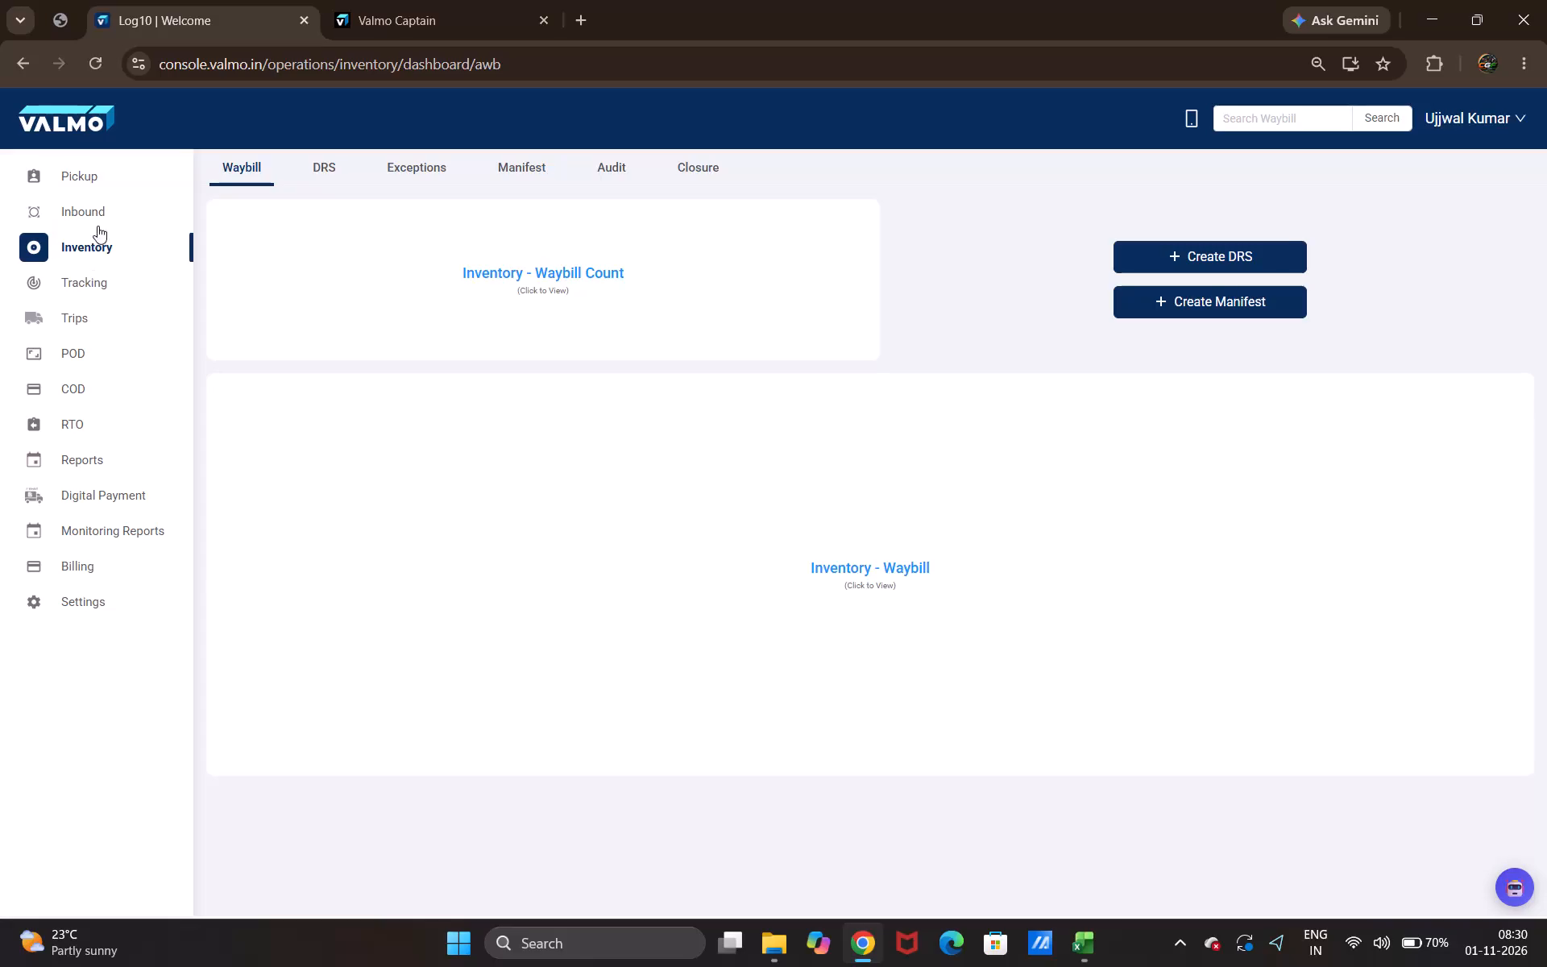
Open the hub's inbound trips list to review the incoming manifests and shipments per trip.
{"action": "left_click", "coordinate": [86, 312]}
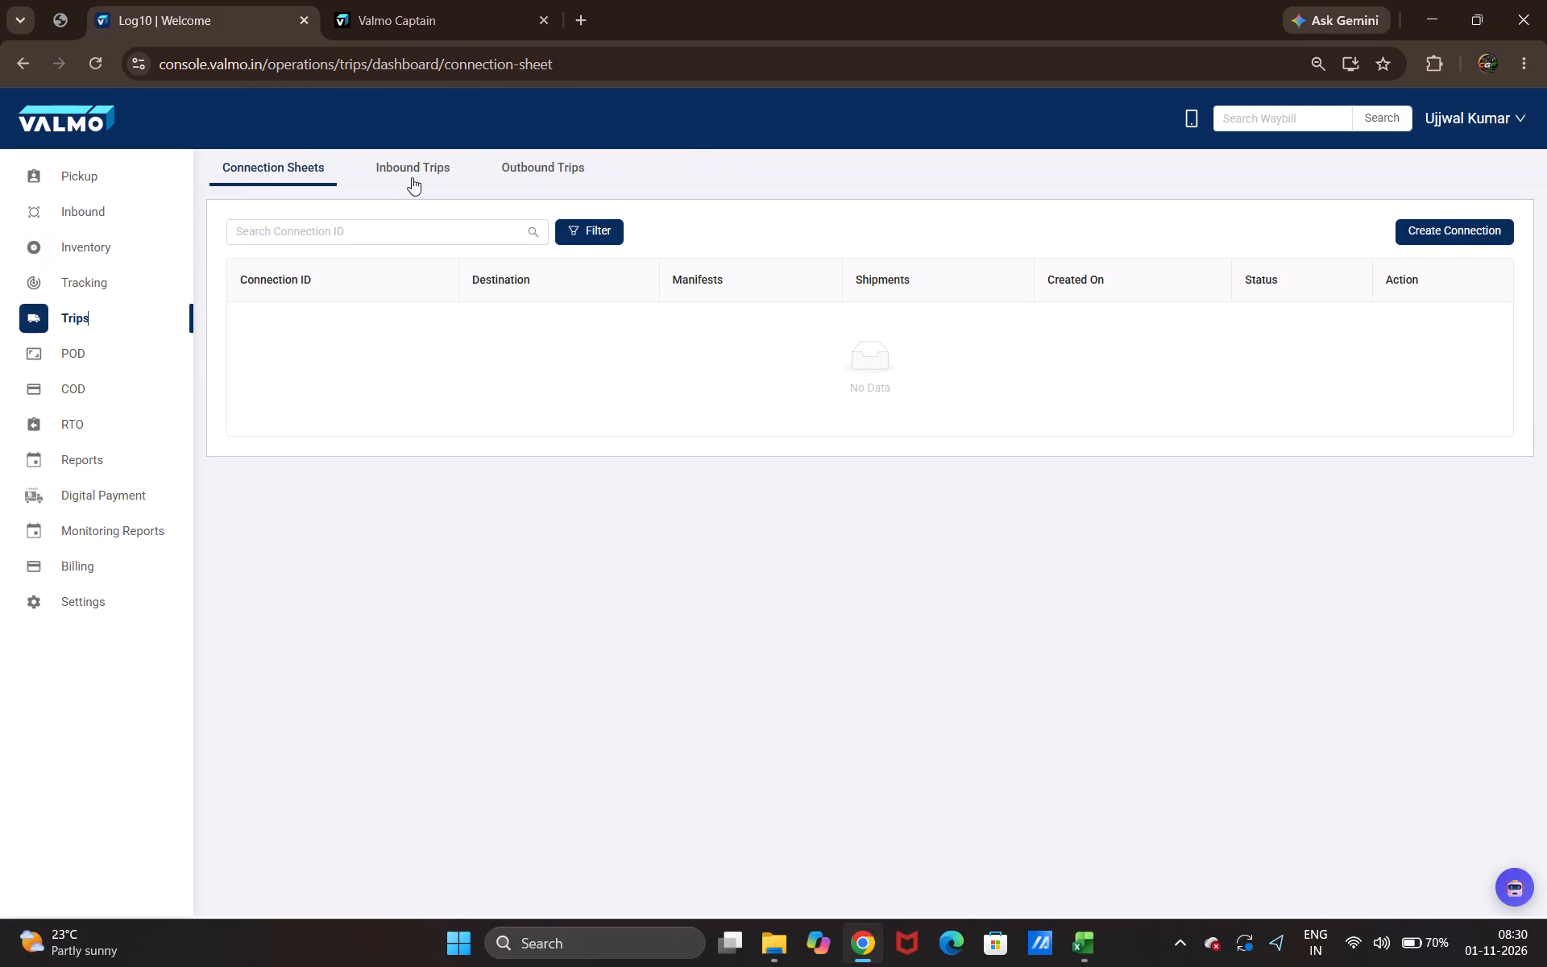